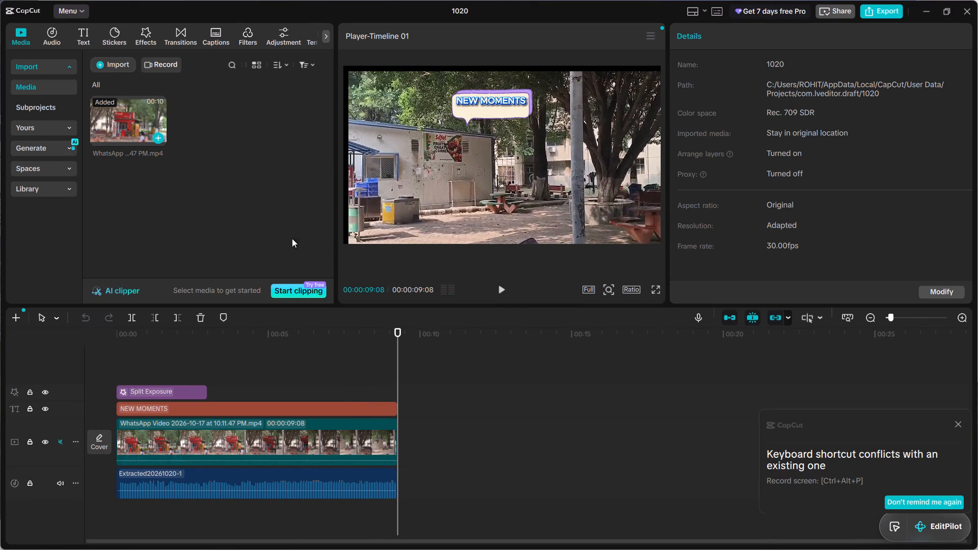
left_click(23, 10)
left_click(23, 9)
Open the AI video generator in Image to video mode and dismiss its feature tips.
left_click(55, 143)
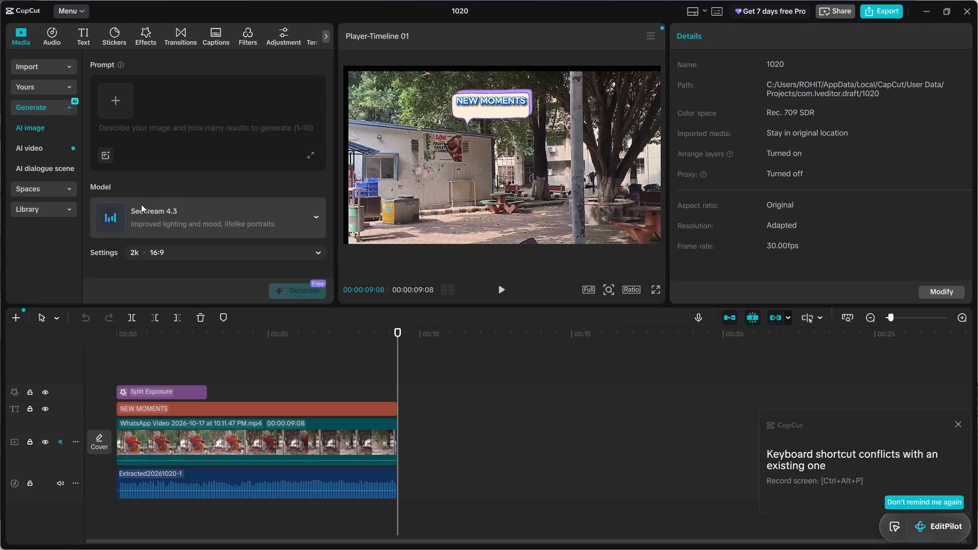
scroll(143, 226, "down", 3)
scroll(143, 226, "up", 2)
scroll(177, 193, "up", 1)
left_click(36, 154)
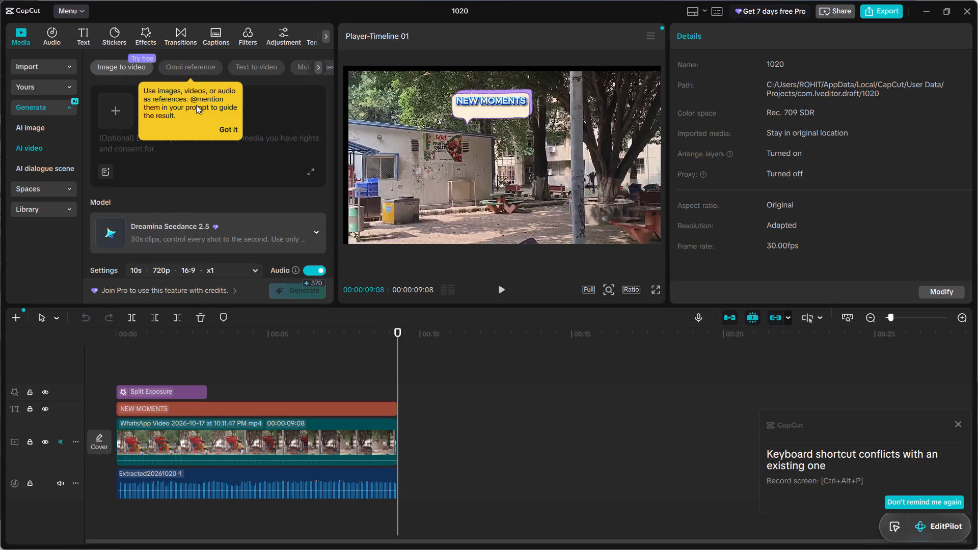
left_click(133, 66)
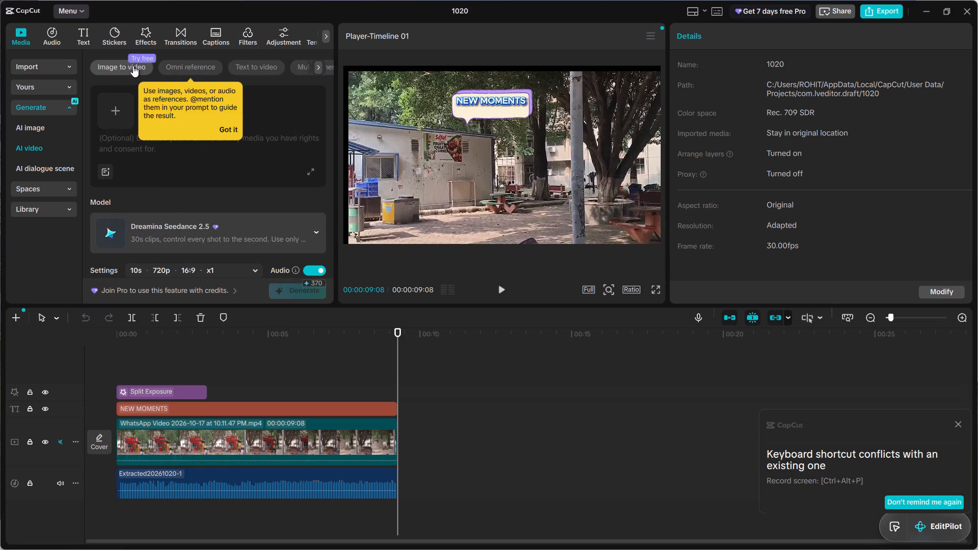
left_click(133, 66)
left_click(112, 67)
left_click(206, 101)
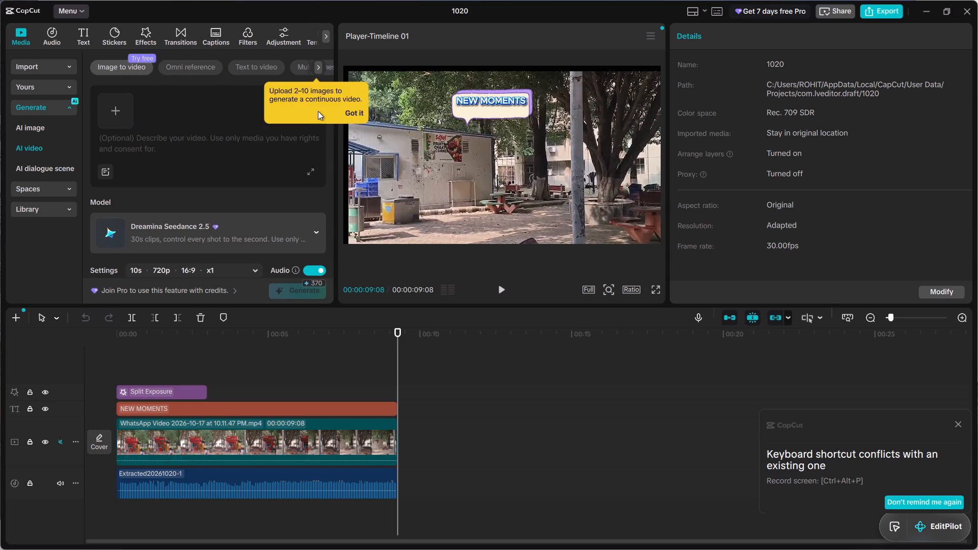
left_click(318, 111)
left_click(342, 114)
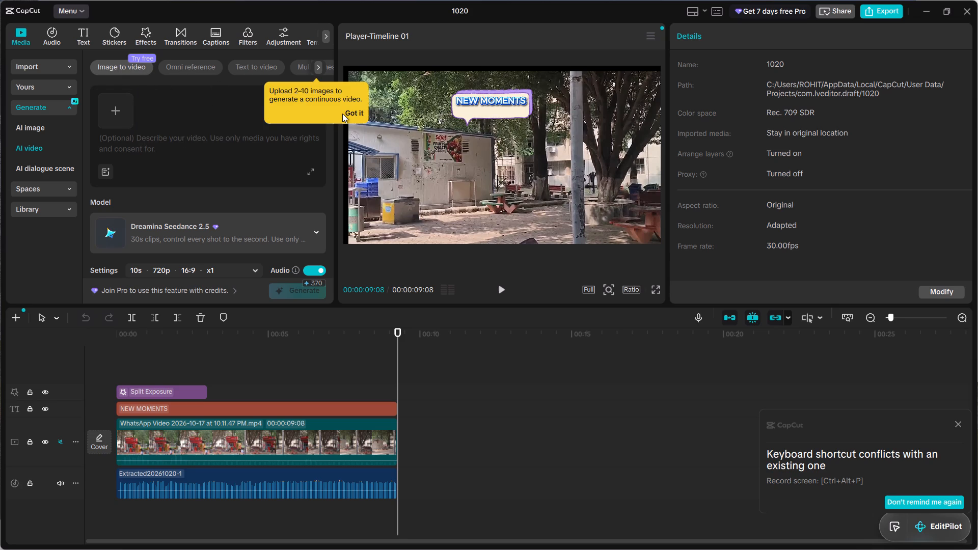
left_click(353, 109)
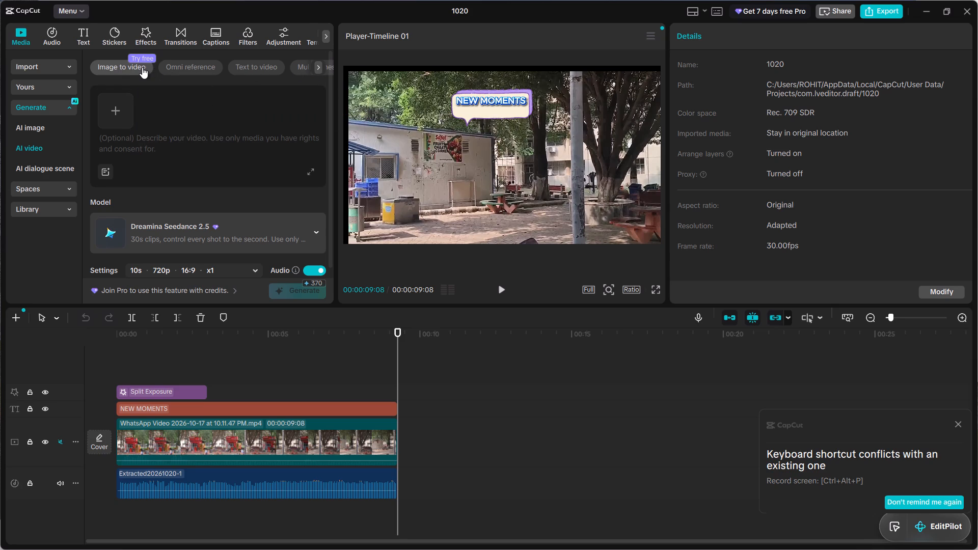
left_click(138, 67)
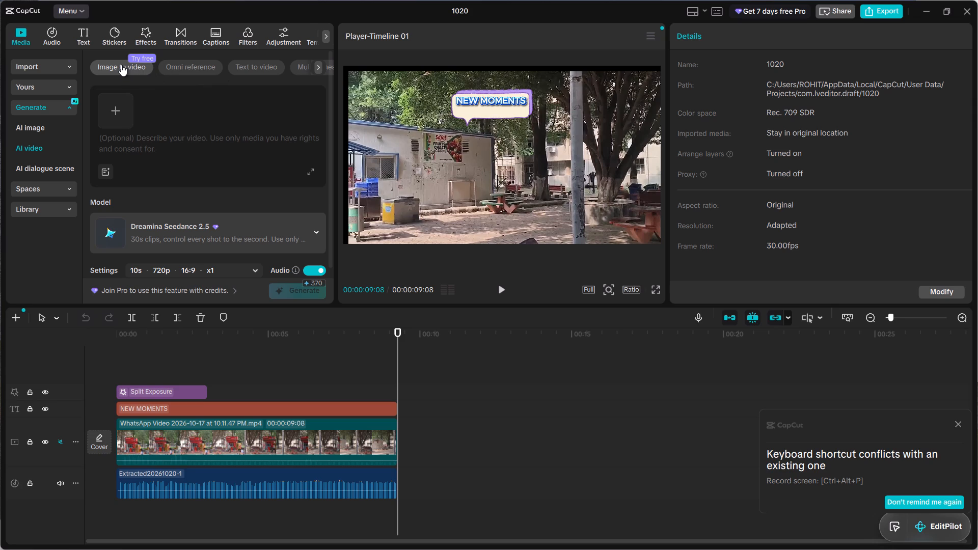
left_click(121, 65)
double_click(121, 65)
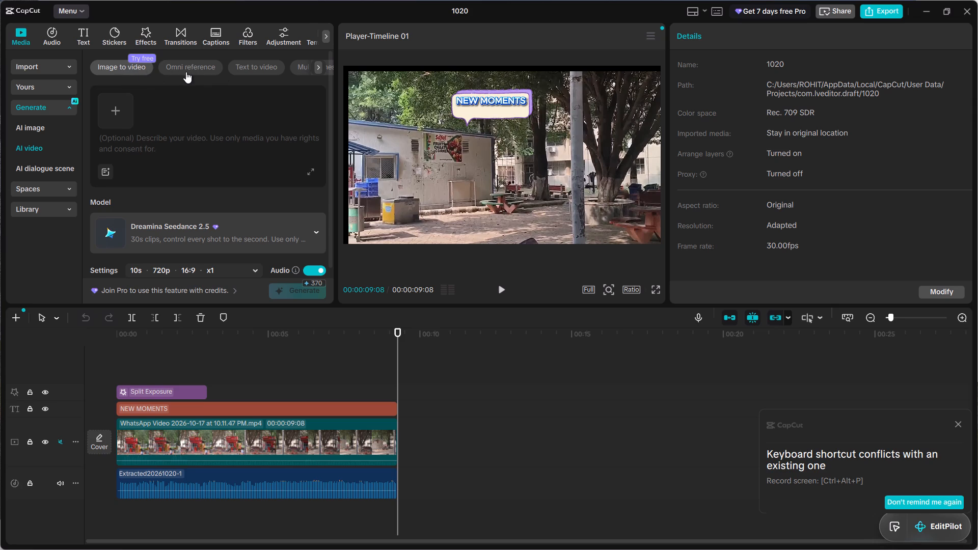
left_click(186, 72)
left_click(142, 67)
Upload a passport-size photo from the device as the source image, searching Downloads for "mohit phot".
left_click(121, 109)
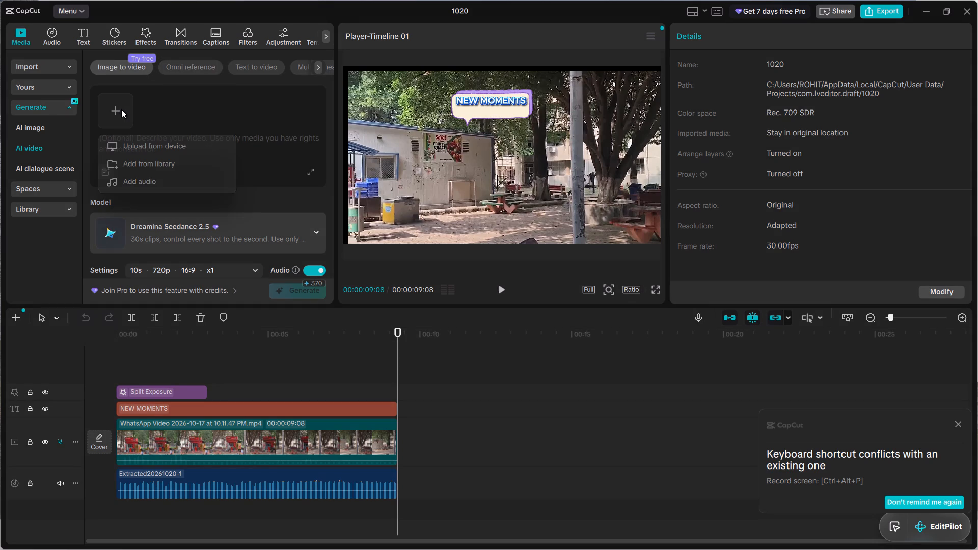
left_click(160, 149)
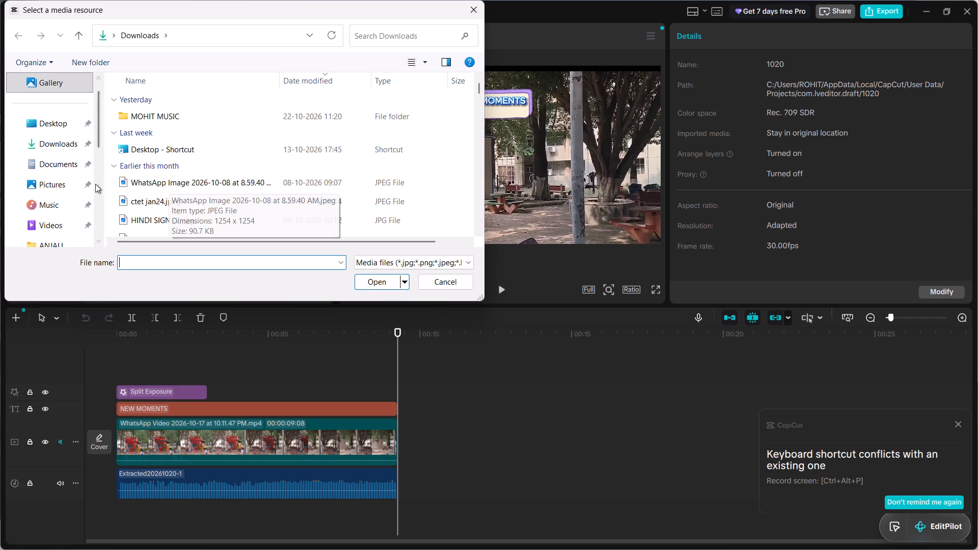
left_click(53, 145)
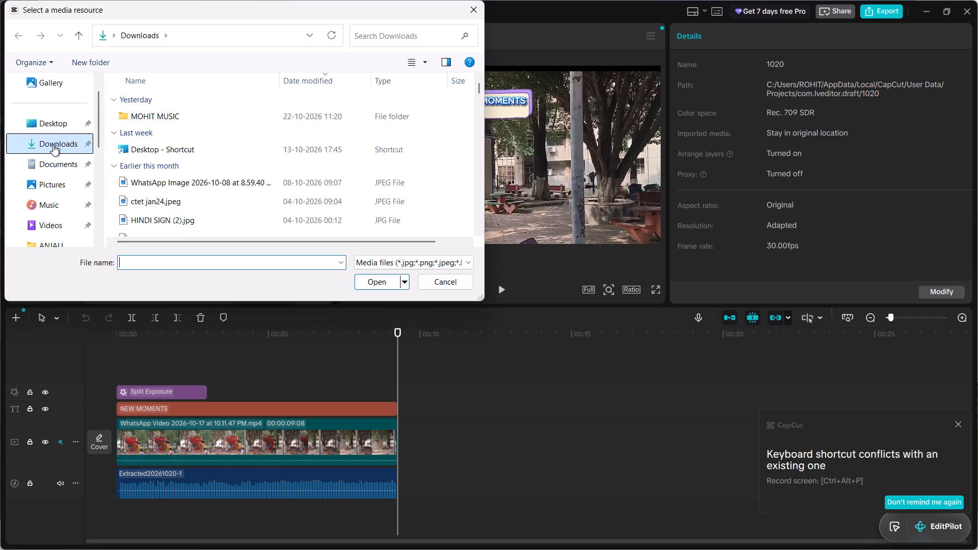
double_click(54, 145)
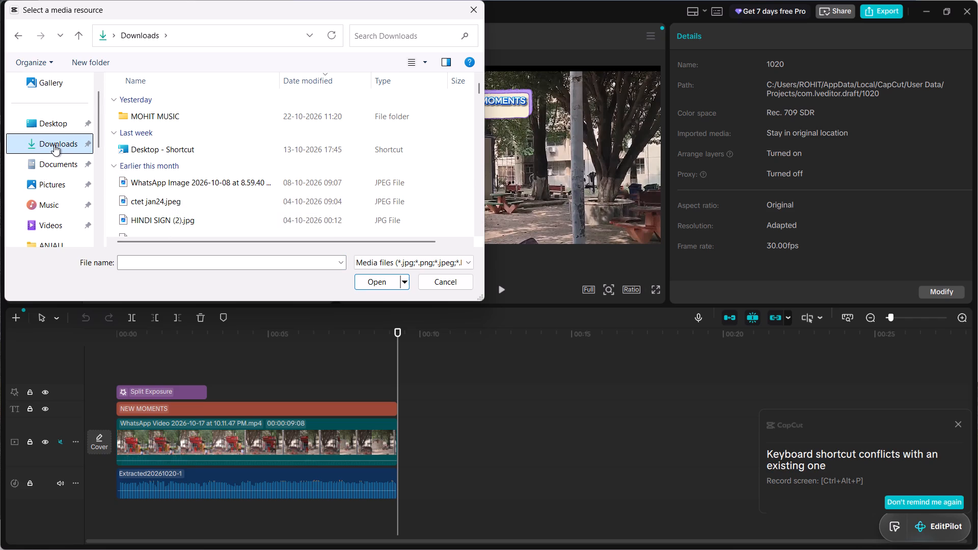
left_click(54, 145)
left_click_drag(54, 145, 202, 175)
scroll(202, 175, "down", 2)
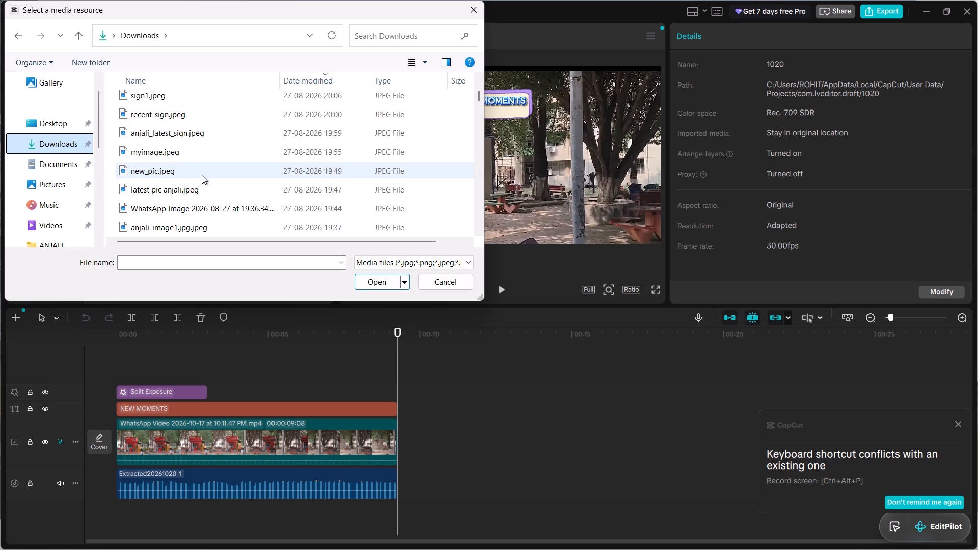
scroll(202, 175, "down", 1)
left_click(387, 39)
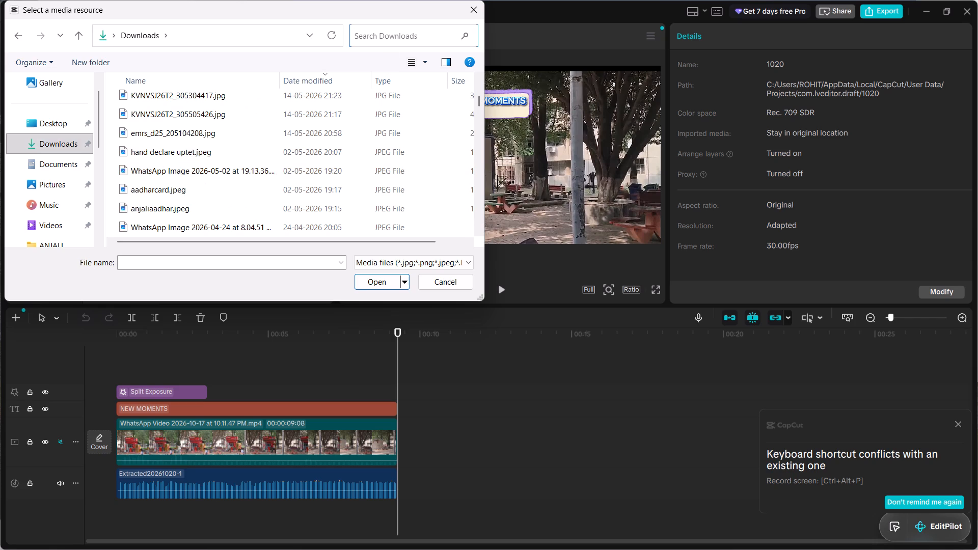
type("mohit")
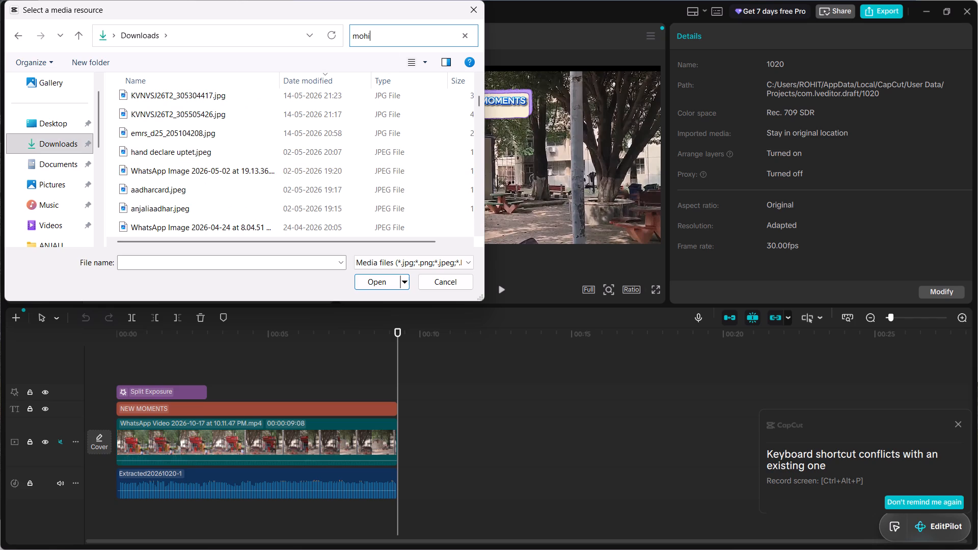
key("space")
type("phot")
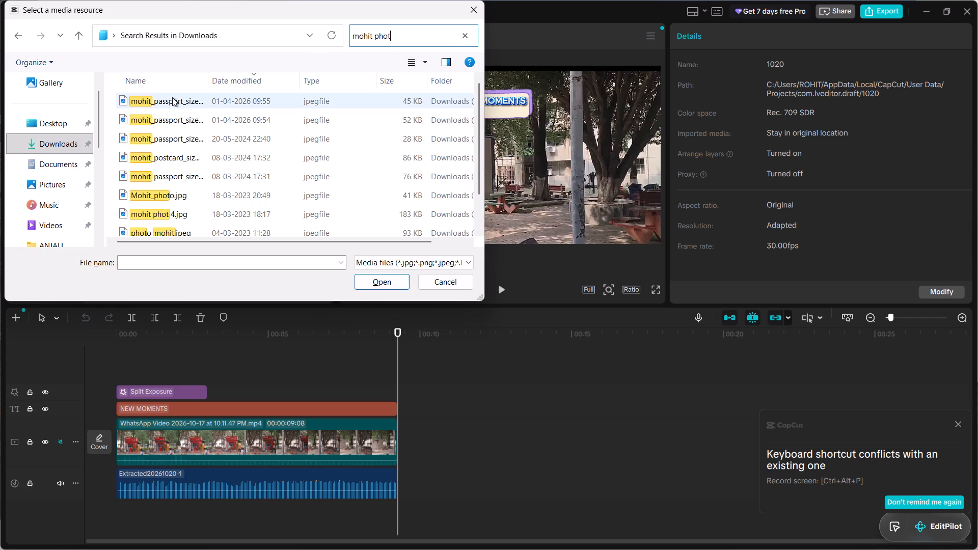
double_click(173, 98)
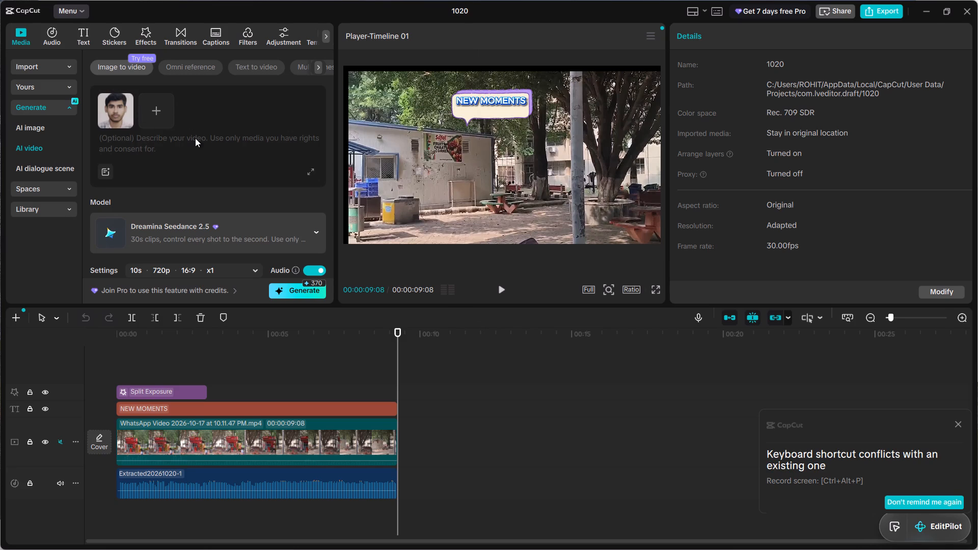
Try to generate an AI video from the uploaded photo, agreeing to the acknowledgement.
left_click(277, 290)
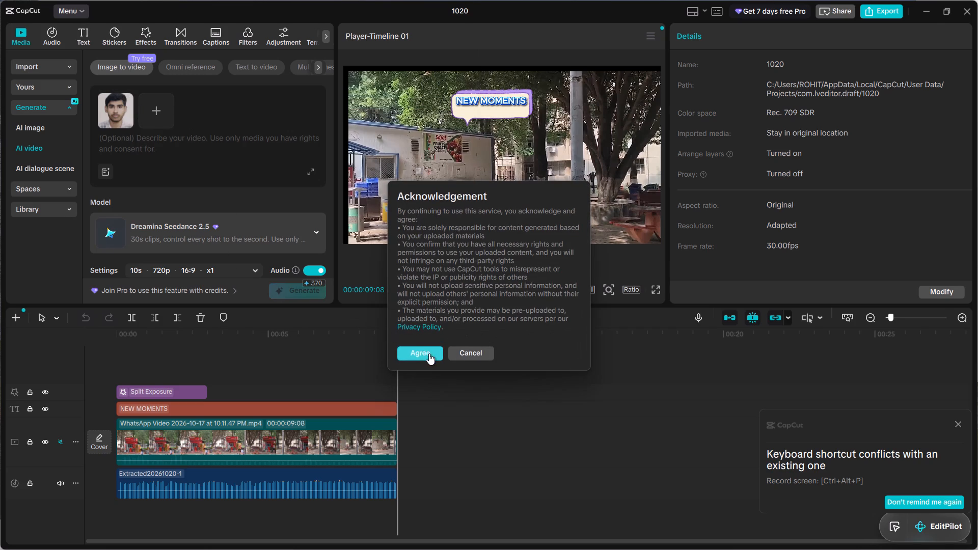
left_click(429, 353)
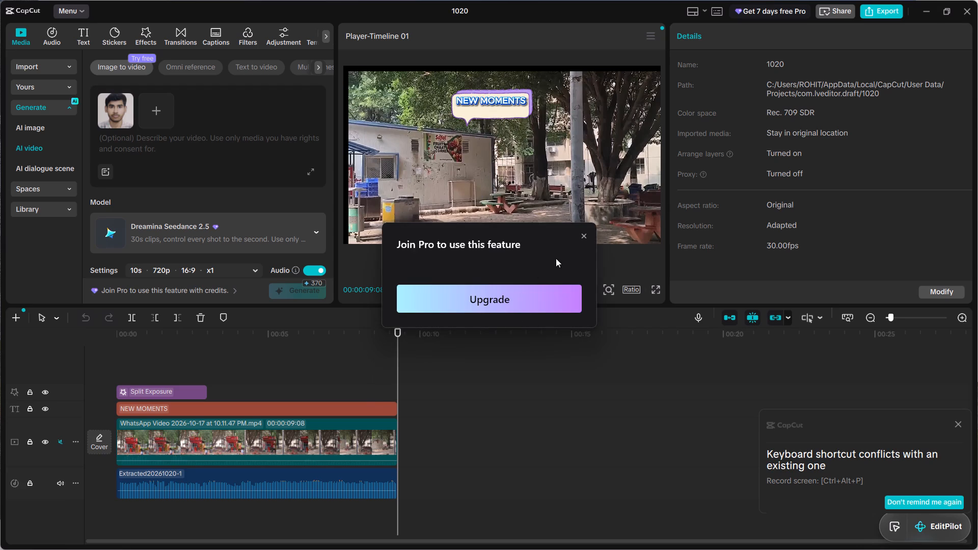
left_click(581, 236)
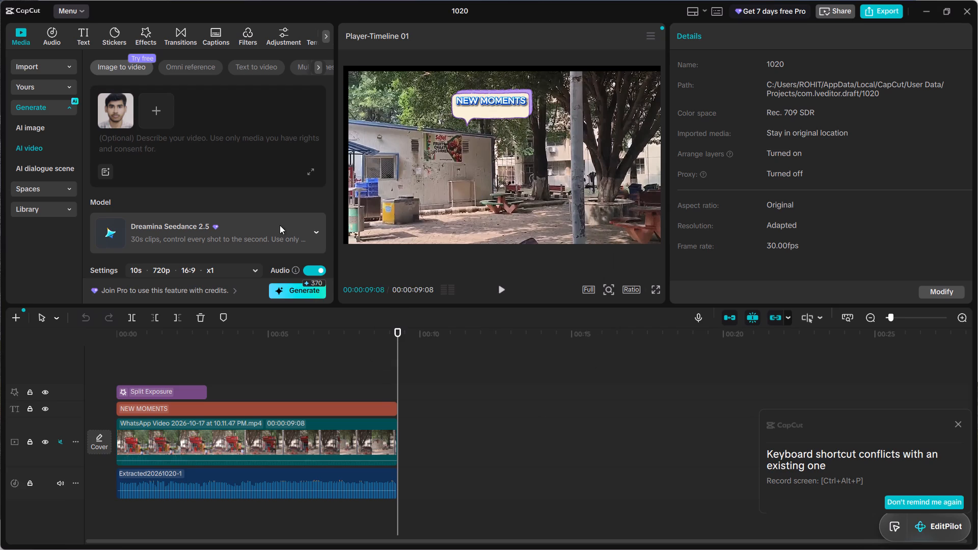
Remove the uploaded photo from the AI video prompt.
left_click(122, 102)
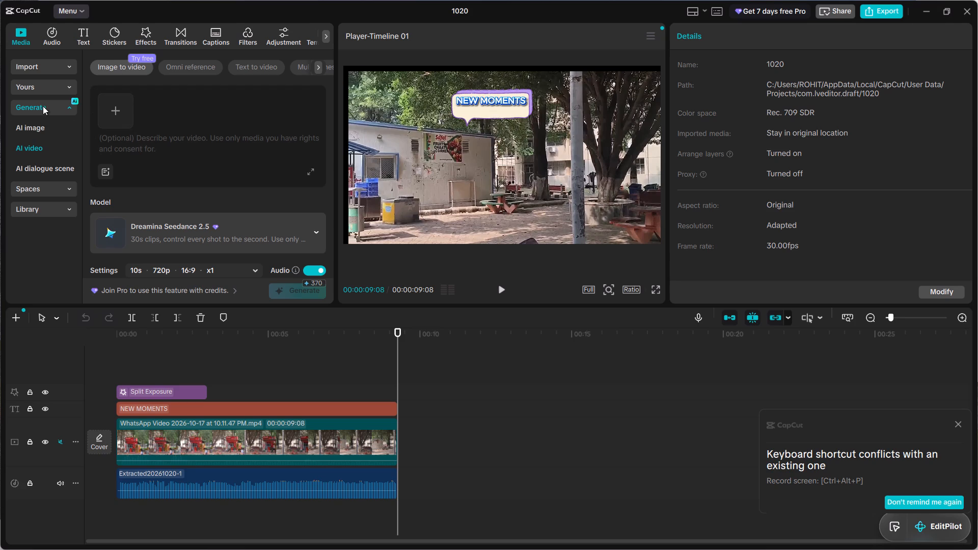
Preview the imported WhatsApp video clip and play back the edited timeline.
left_click(48, 86)
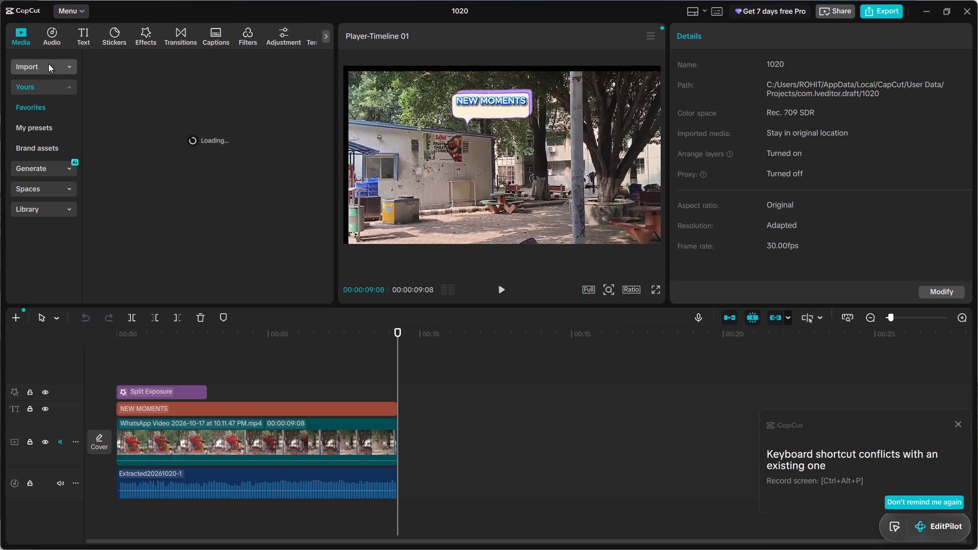
left_click(48, 66)
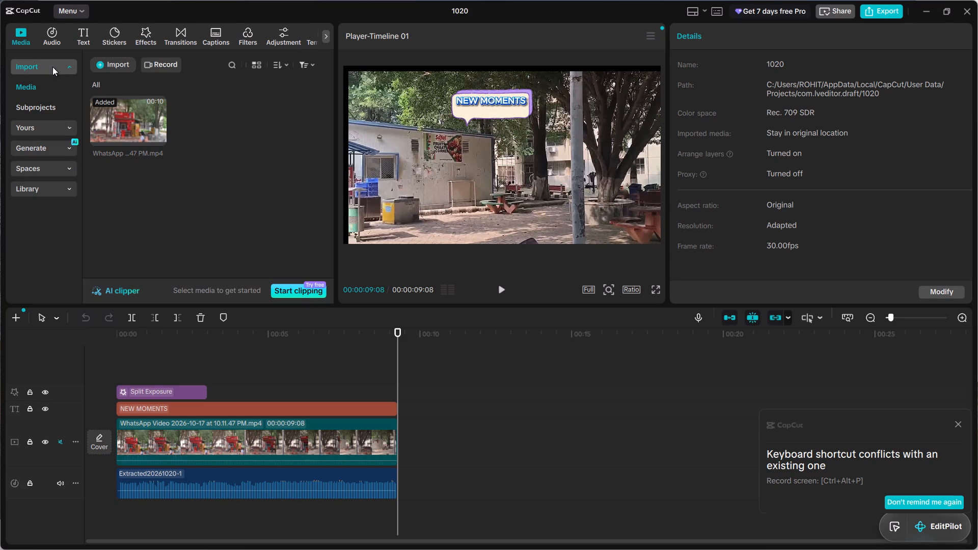
double_click(133, 122)
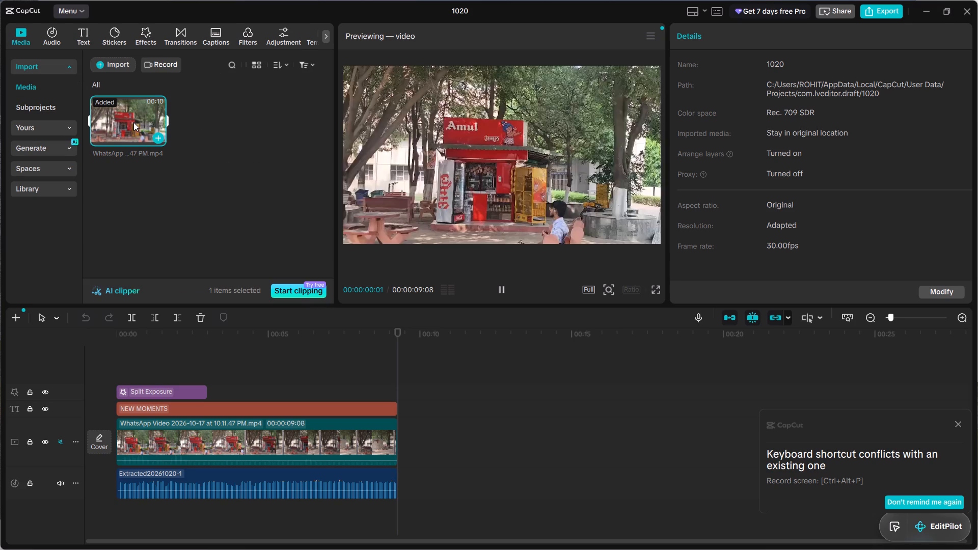
left_click(158, 496)
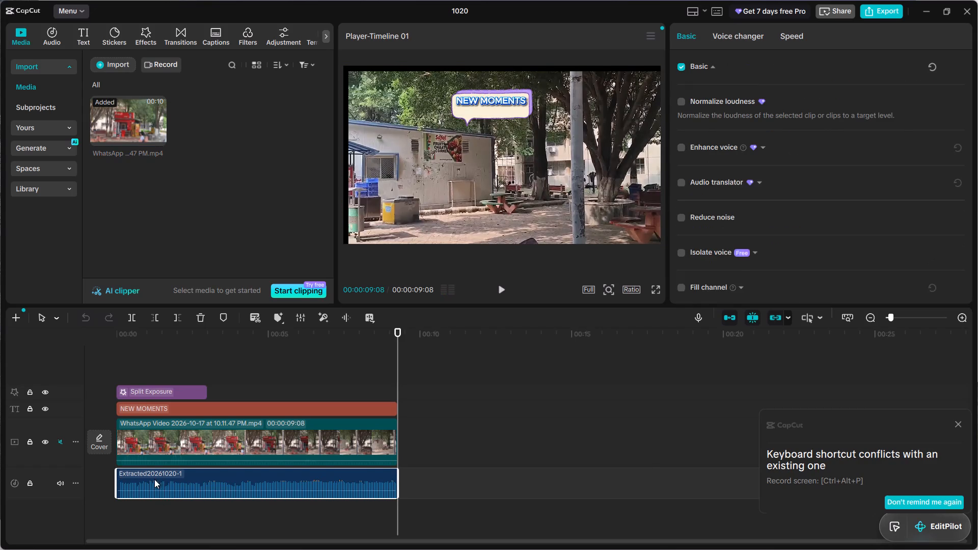
left_click(503, 293)
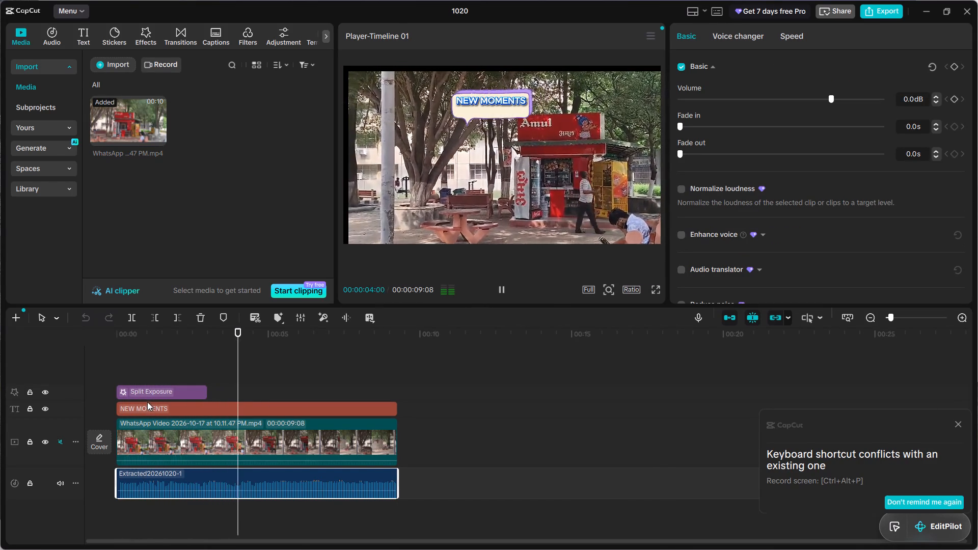
Inspect the extracted audio clip, its track options and the WhatsApp video clip's basic properties on the timeline.
left_click(165, 499)
left_click(169, 485)
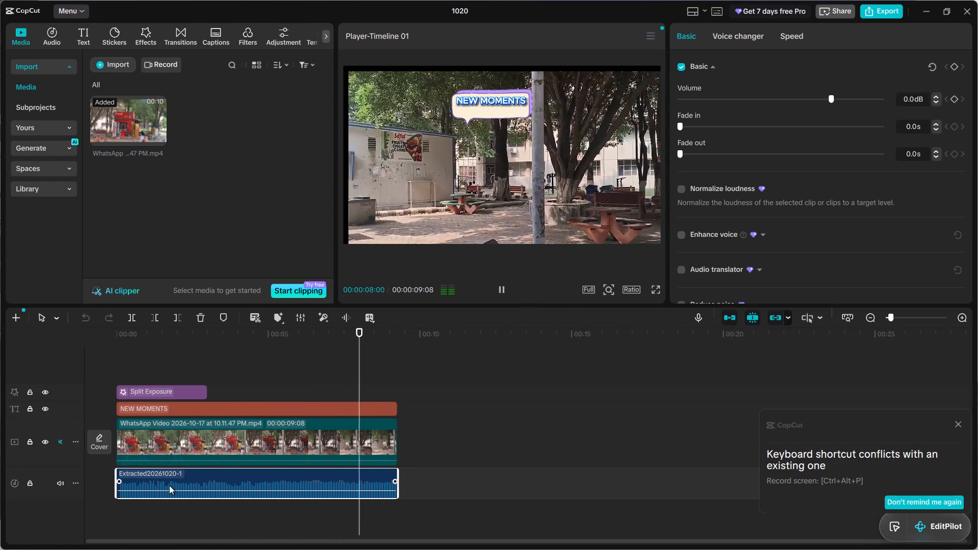
double_click(169, 485)
left_click(169, 485)
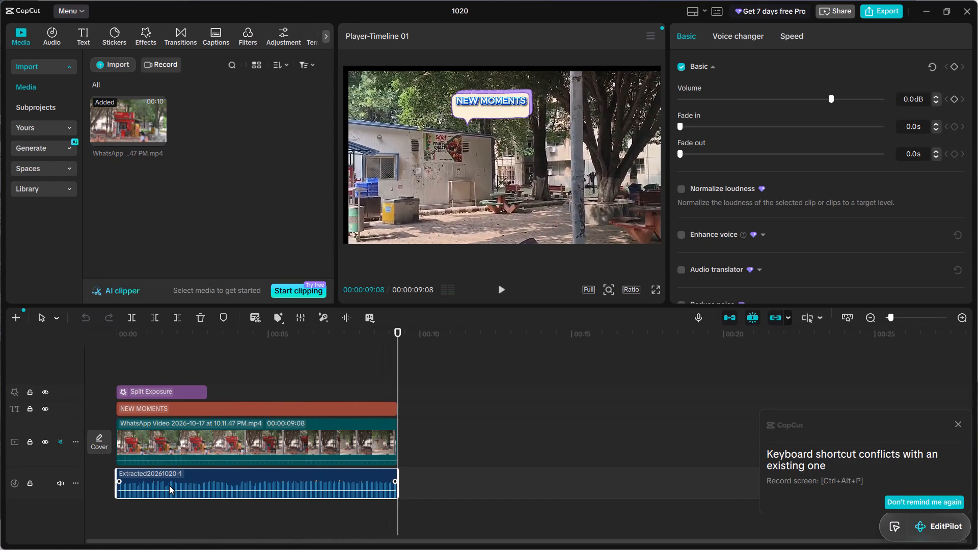
double_click(251, 485)
left_click(71, 479)
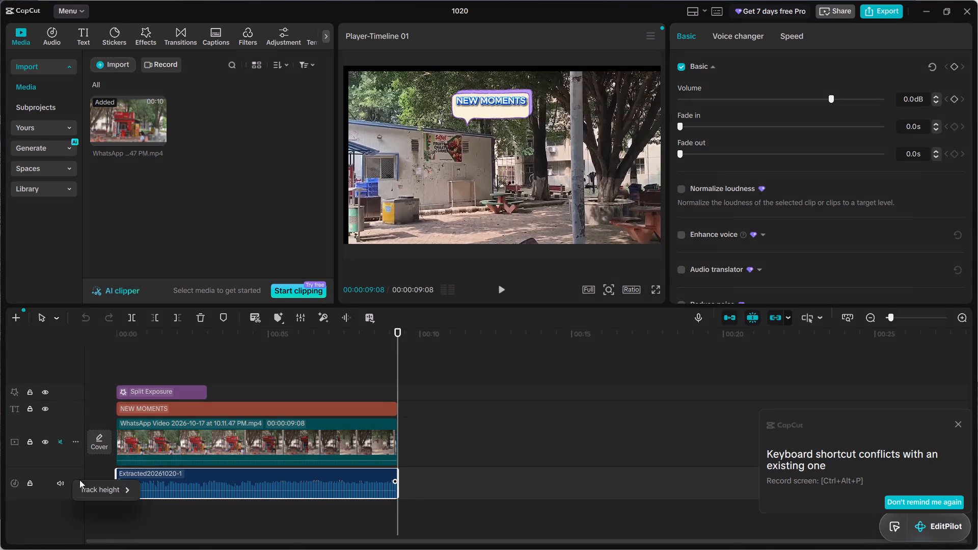
left_click(229, 487)
left_click(229, 487)
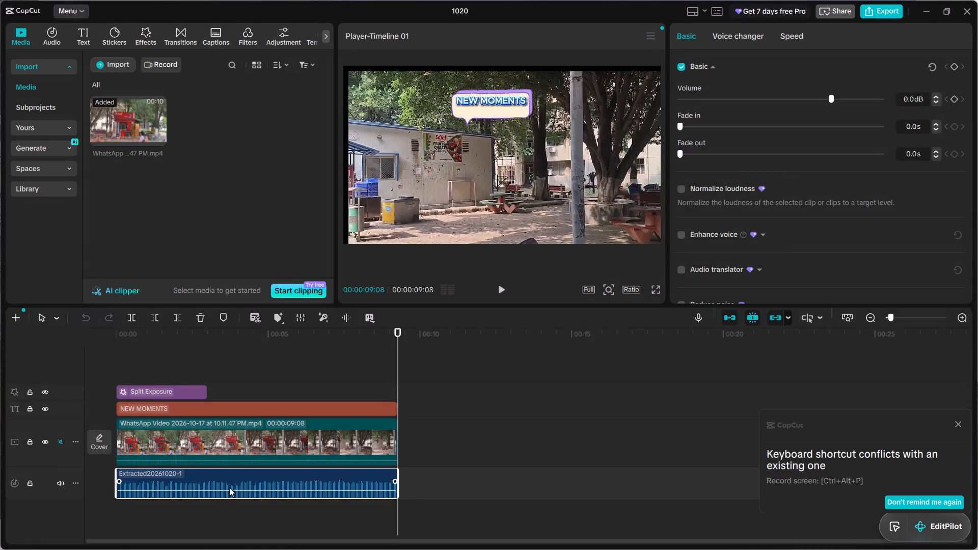
left_click(441, 476)
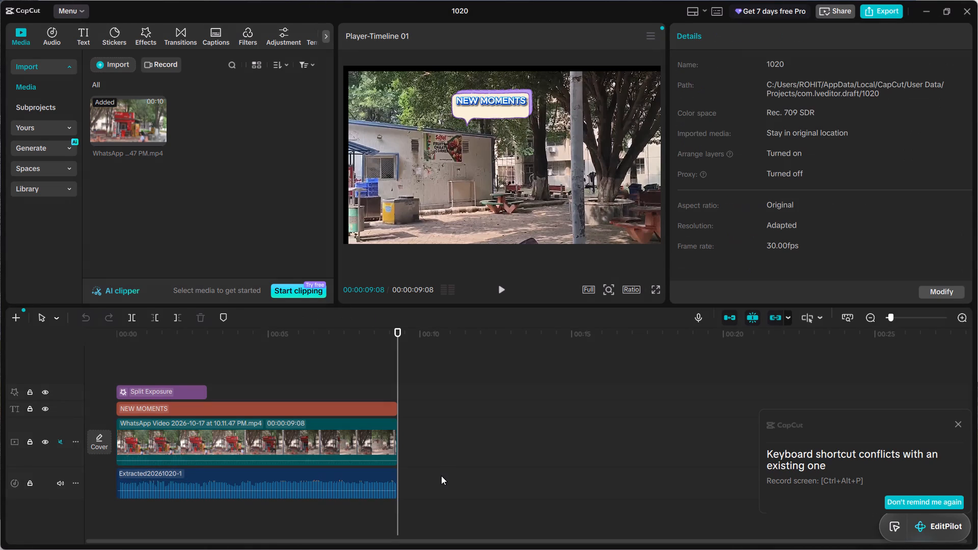
left_click(429, 421)
left_click(128, 436)
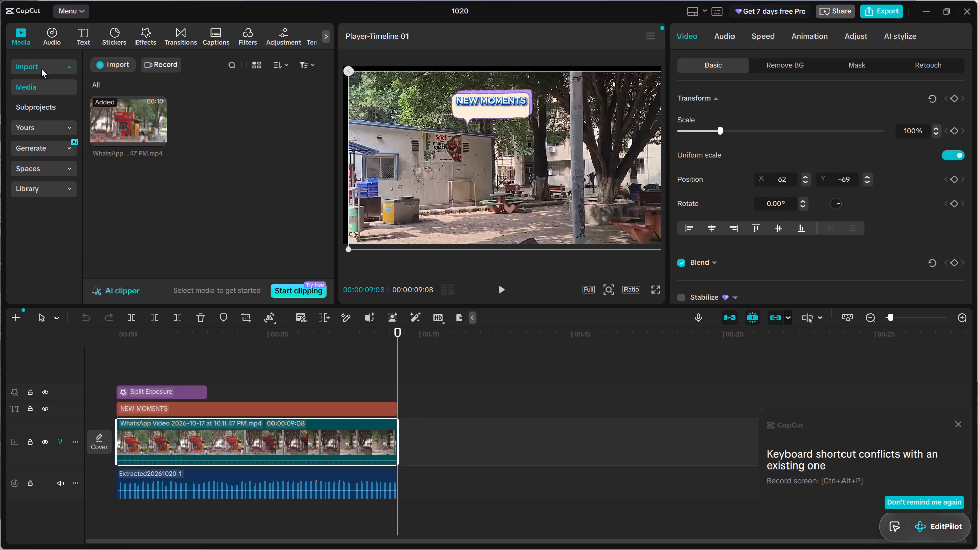
scroll(215, 216, "right", 12)
Close the editing window of project 1020.
left_click(972, 10)
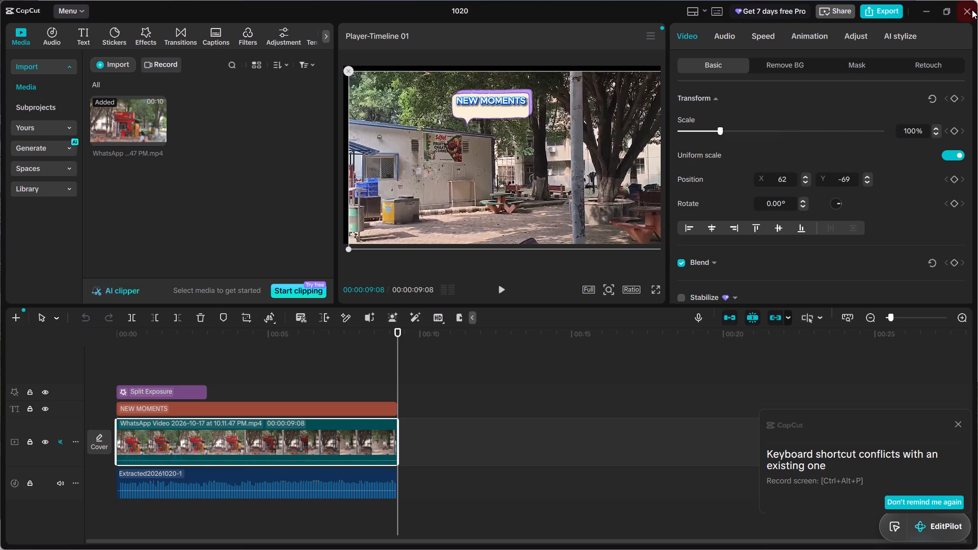
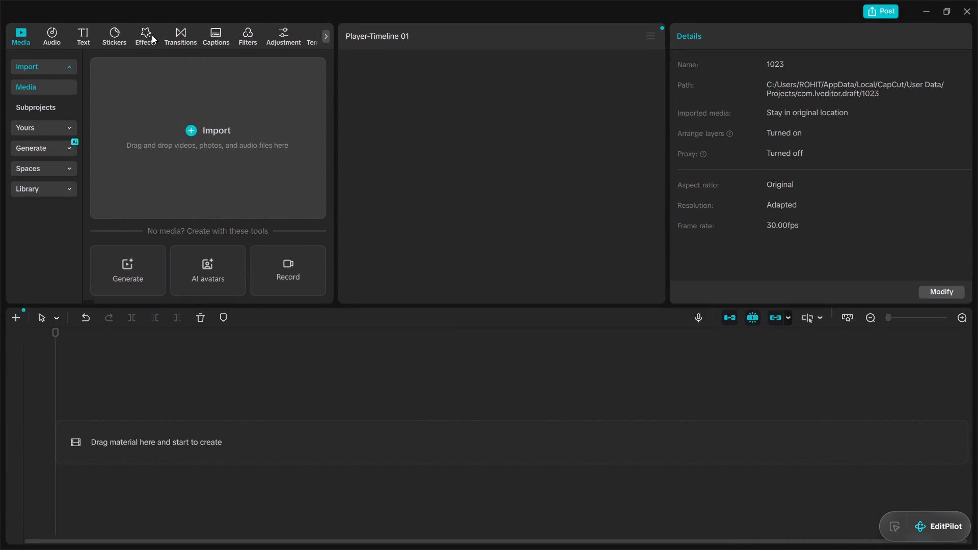
Browse the trending stickers in project 1023 and select the pixelated mosaic strip sticker to preview it.
left_click(116, 33)
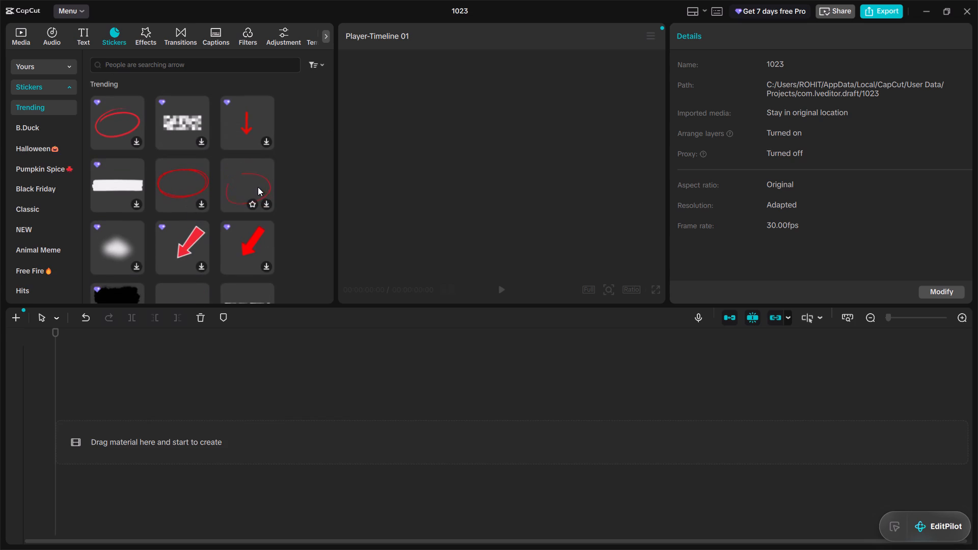
scroll(224, 230, "down", 2)
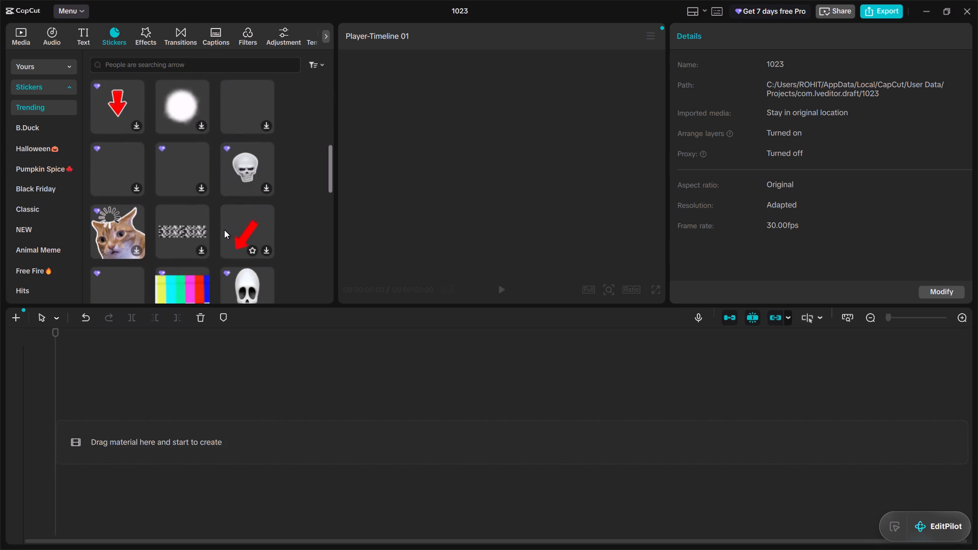
scroll(224, 230, "up", 1)
scroll(215, 248, "down", 1)
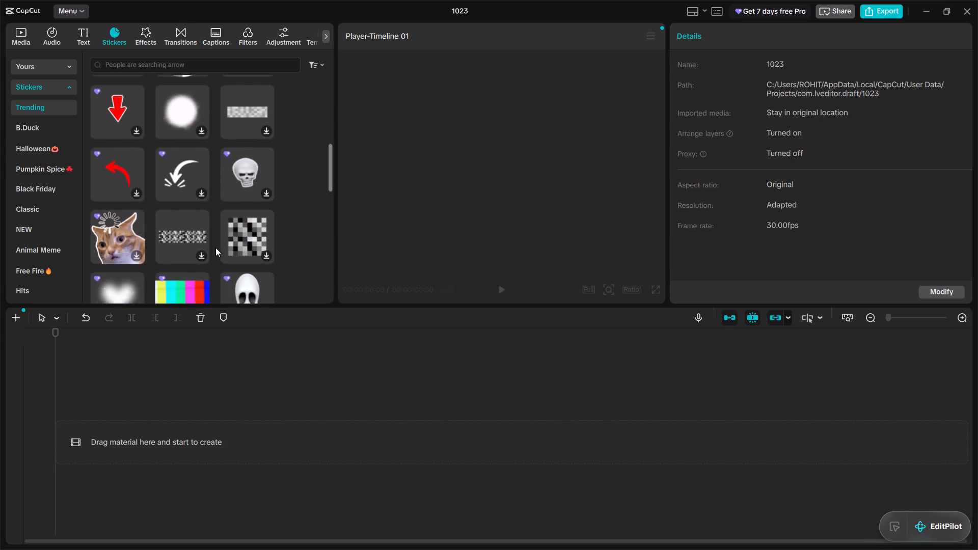
scroll(215, 248, "down", 1)
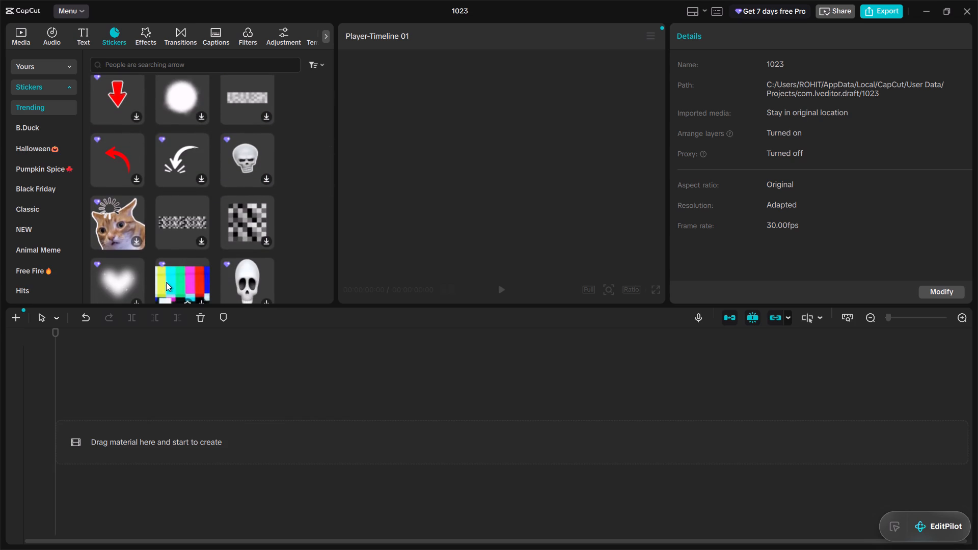
scroll(166, 282, "down", 1)
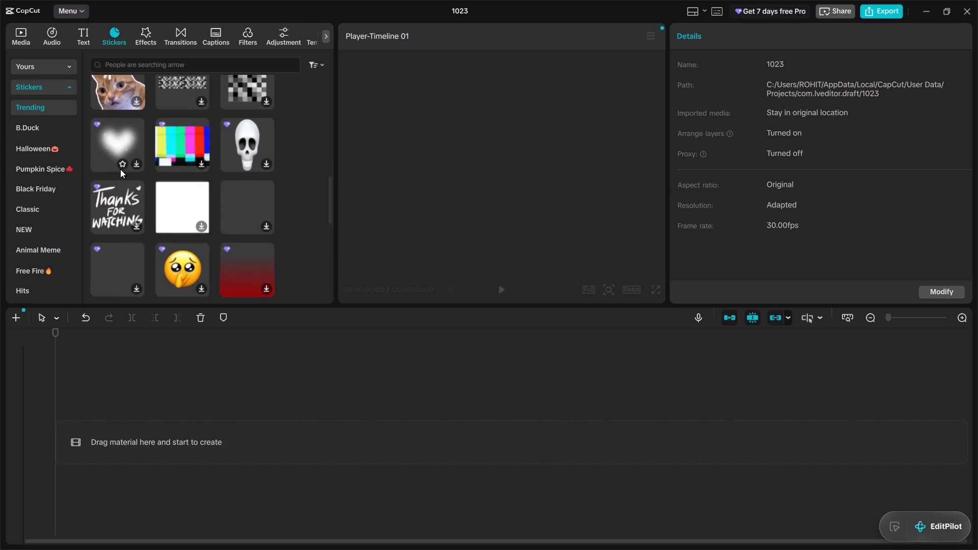
scroll(119, 132, "up", 1)
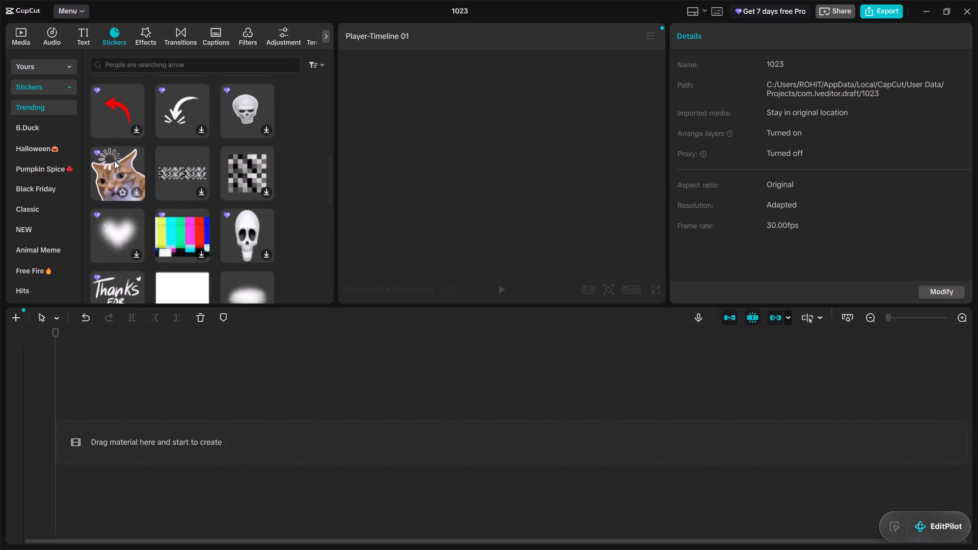
scroll(167, 217, "down", 1)
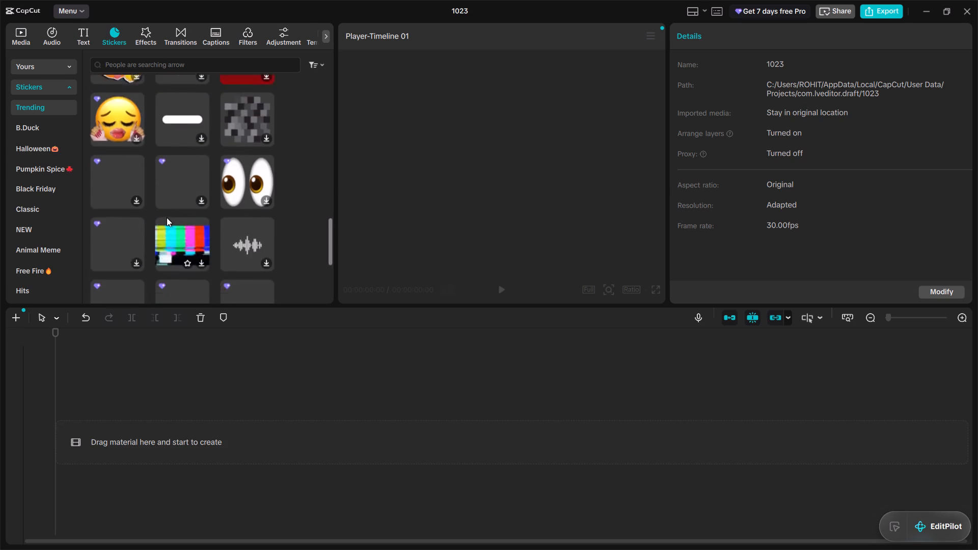
scroll(167, 217, "down", 1)
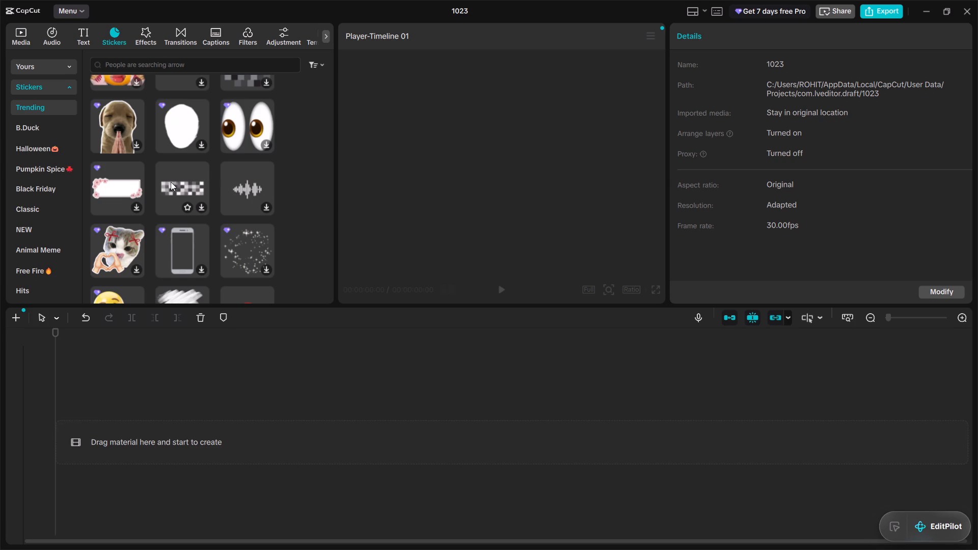
double_click(182, 187)
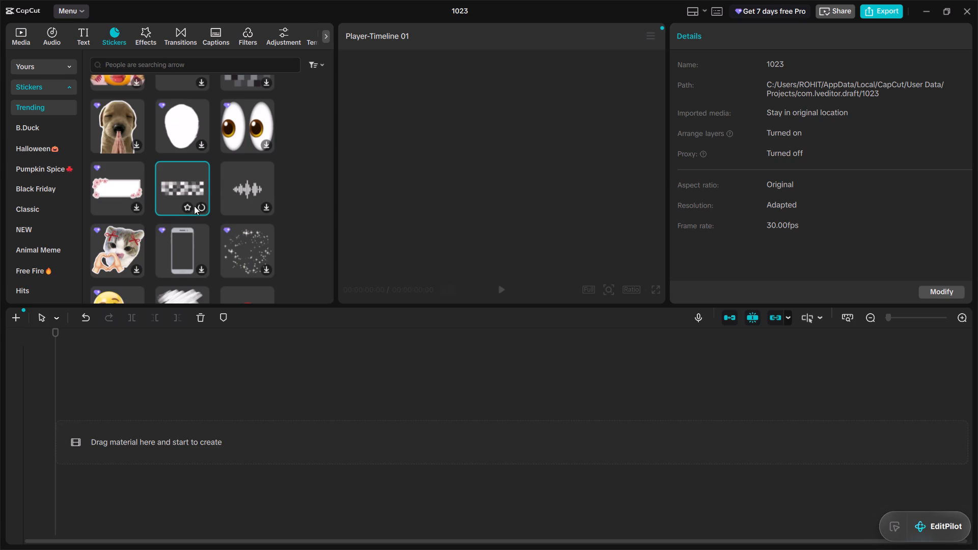
scroll(189, 243, "down", 1)
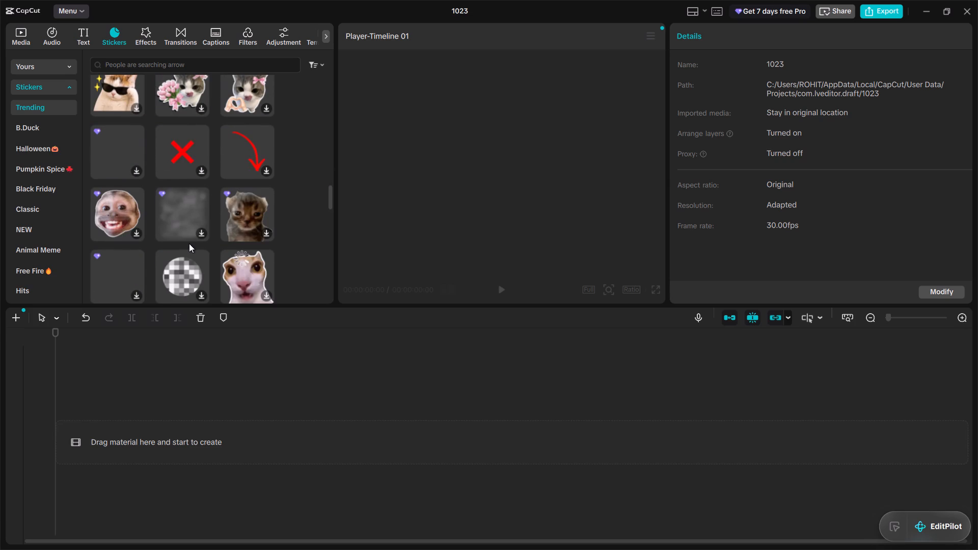
scroll(232, 251, "down", 2)
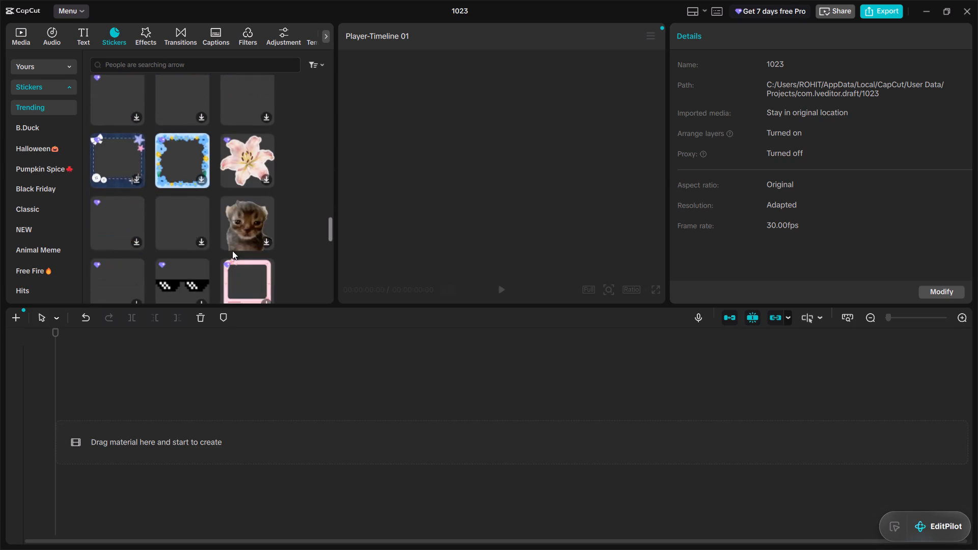
scroll(232, 251, "up", 20)
scroll(232, 251, "up", 20)
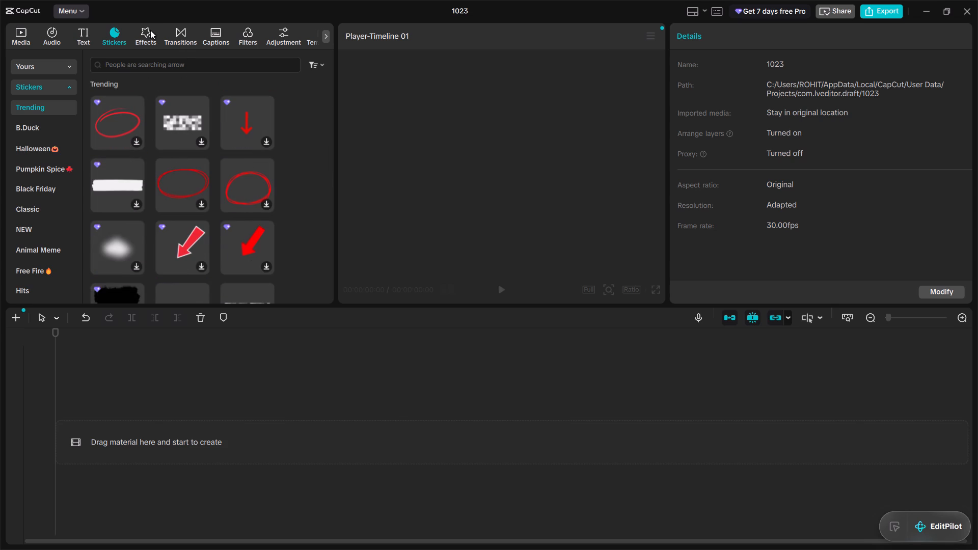
View the trending video effects.
left_click(150, 30)
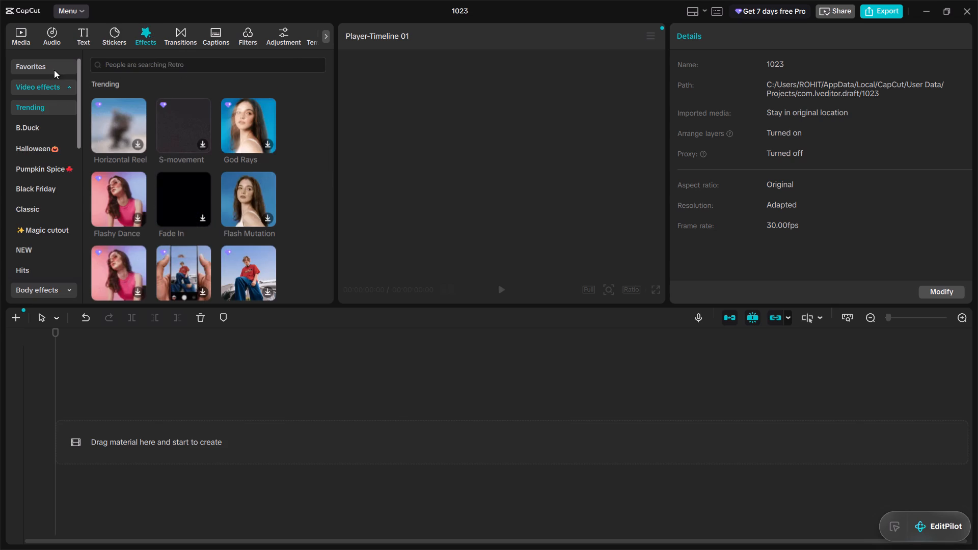
Open the Phonk music collection and try to preview the track Gritty Turbo Drift Phonk.
left_click(50, 33)
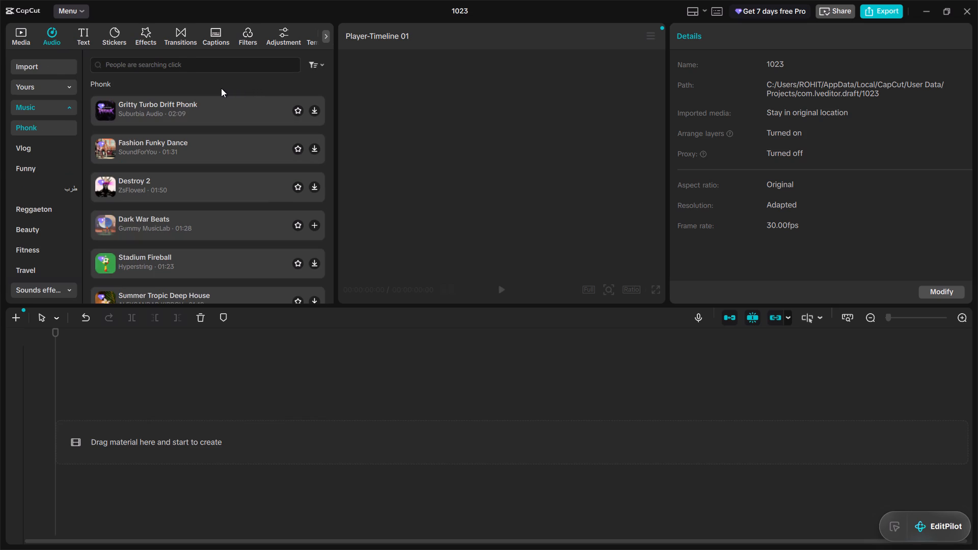
double_click(183, 106)
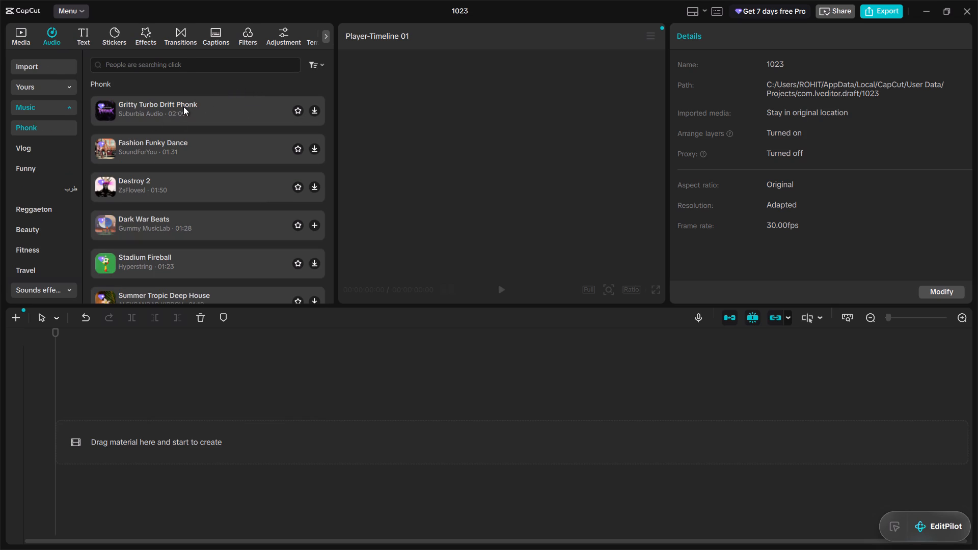
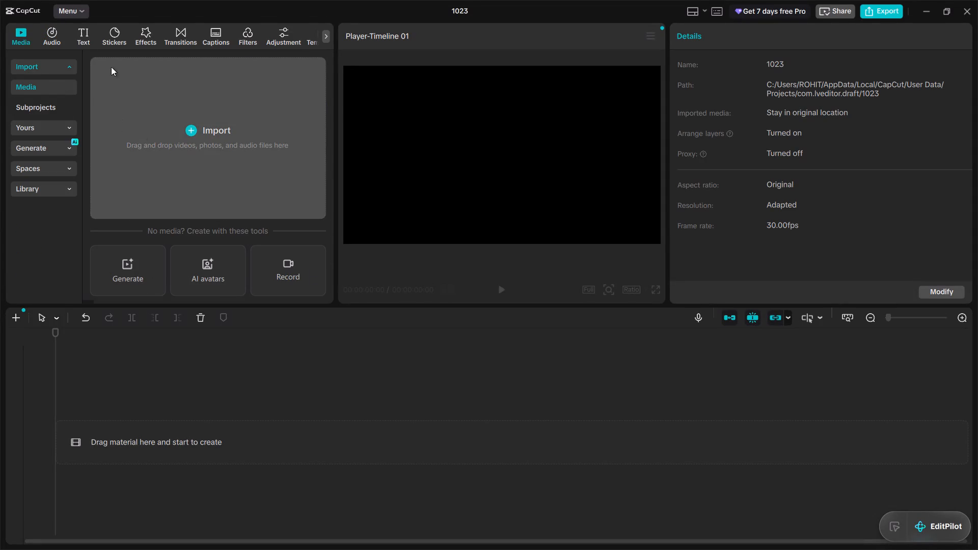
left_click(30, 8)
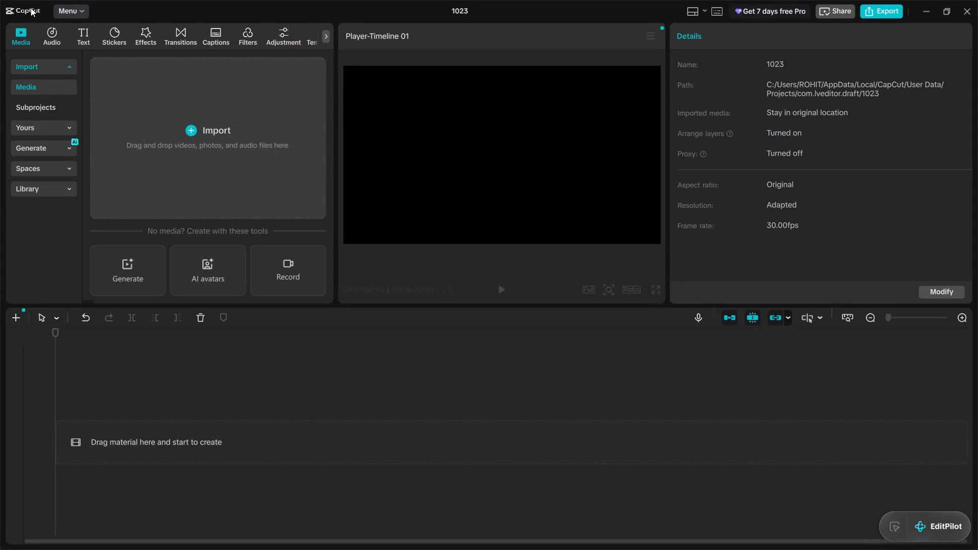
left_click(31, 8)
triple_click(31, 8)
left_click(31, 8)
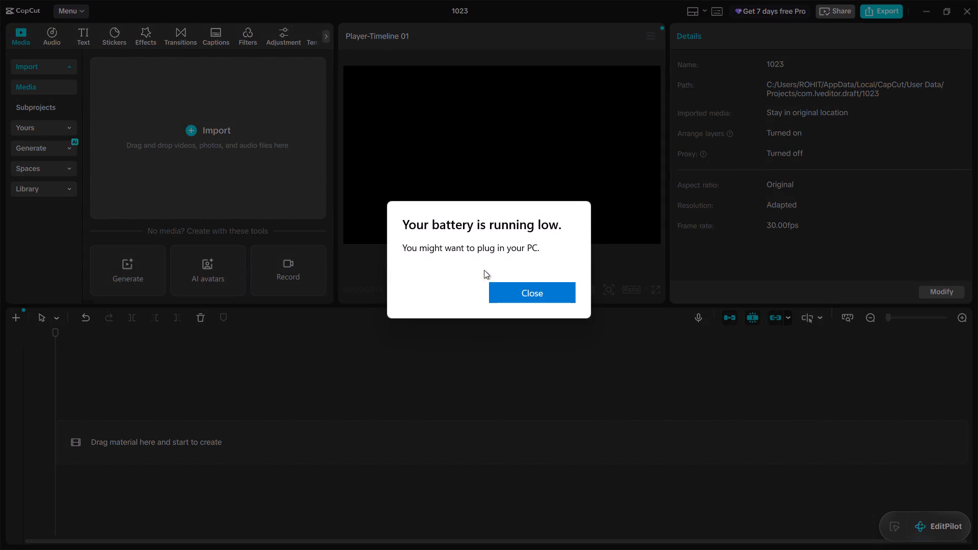
Dismiss the low-battery notification.
left_click(537, 293)
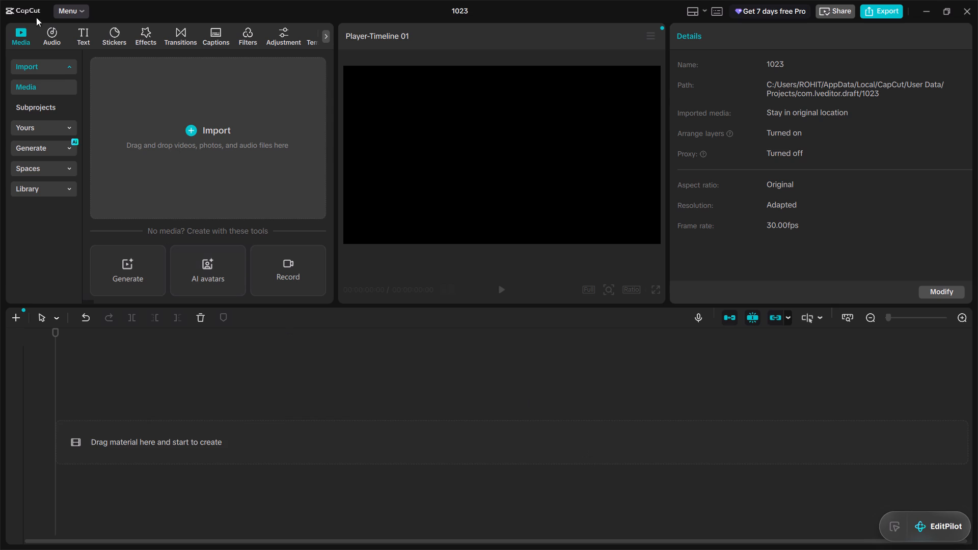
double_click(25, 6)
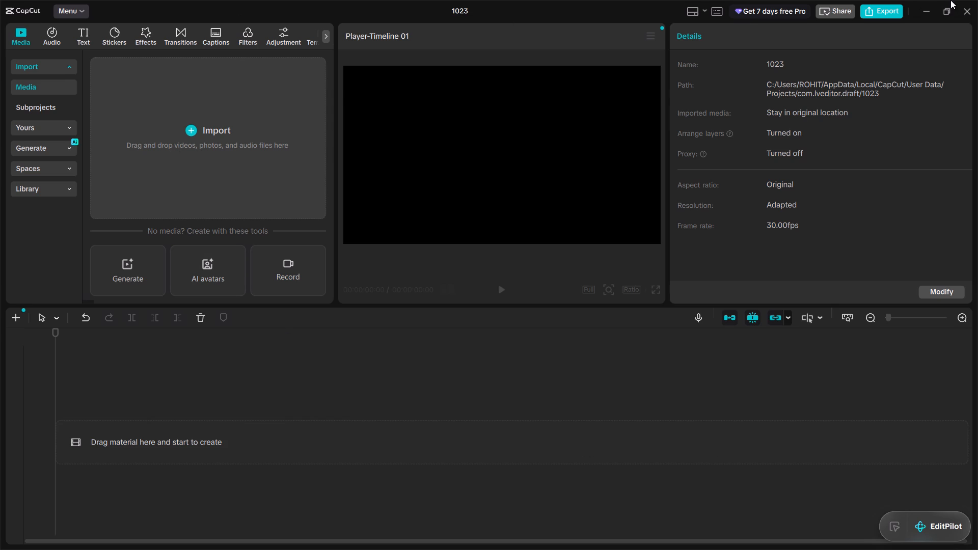
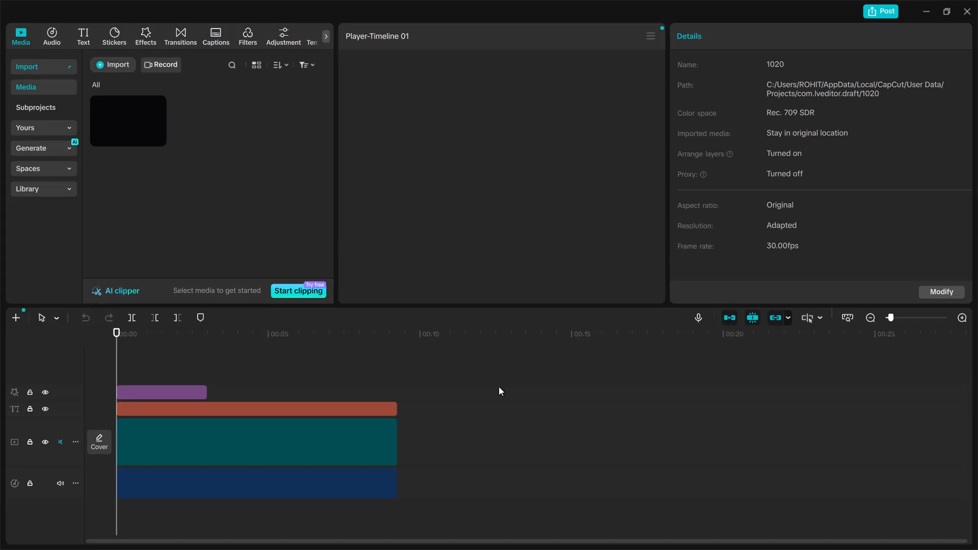
Play project 1020's timeline from the start through to the end to review the edited video.
scroll(497, 389, "down", 1)
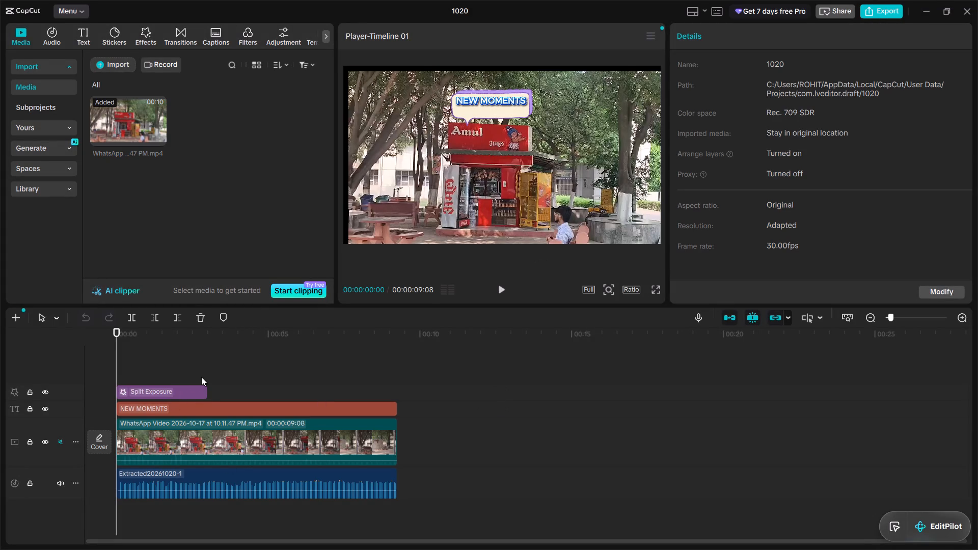
left_click(497, 288)
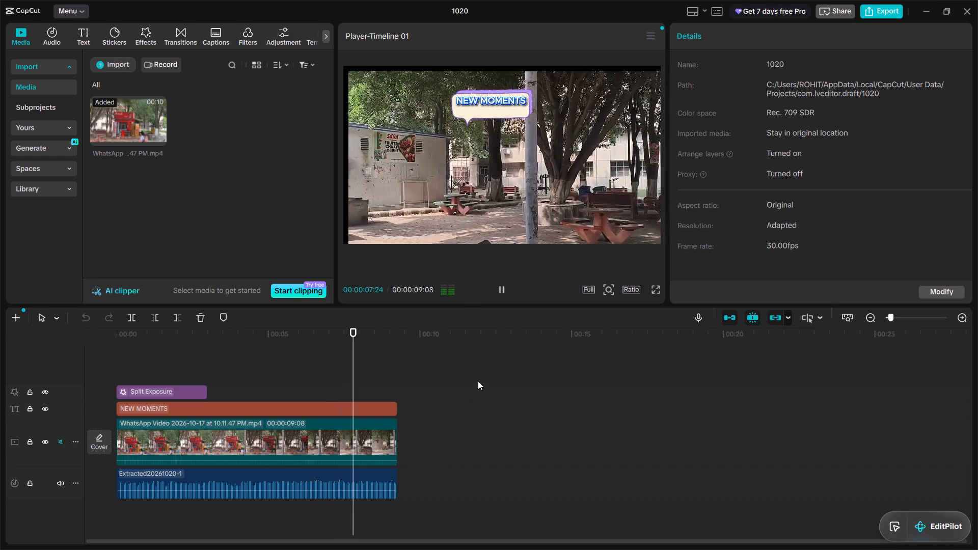
scroll(490, 422, "down", 1)
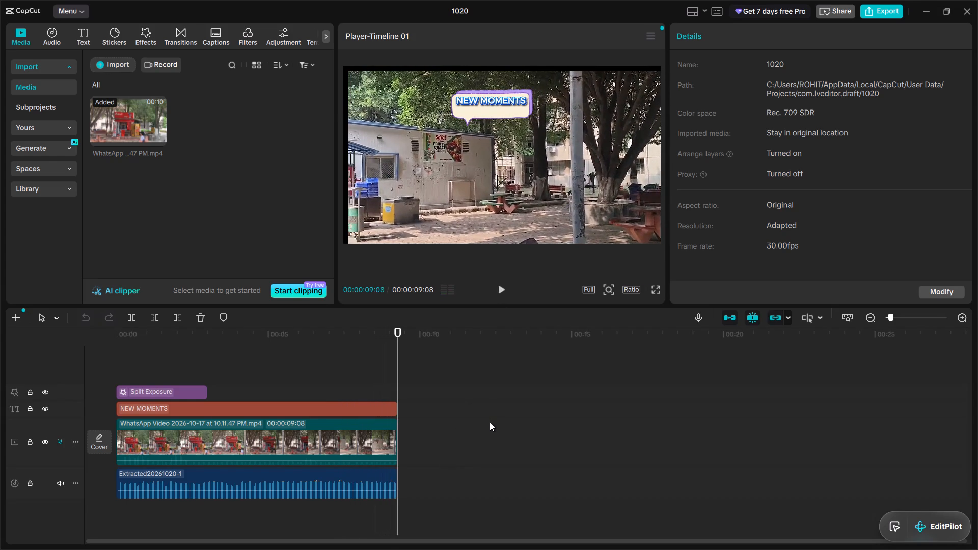
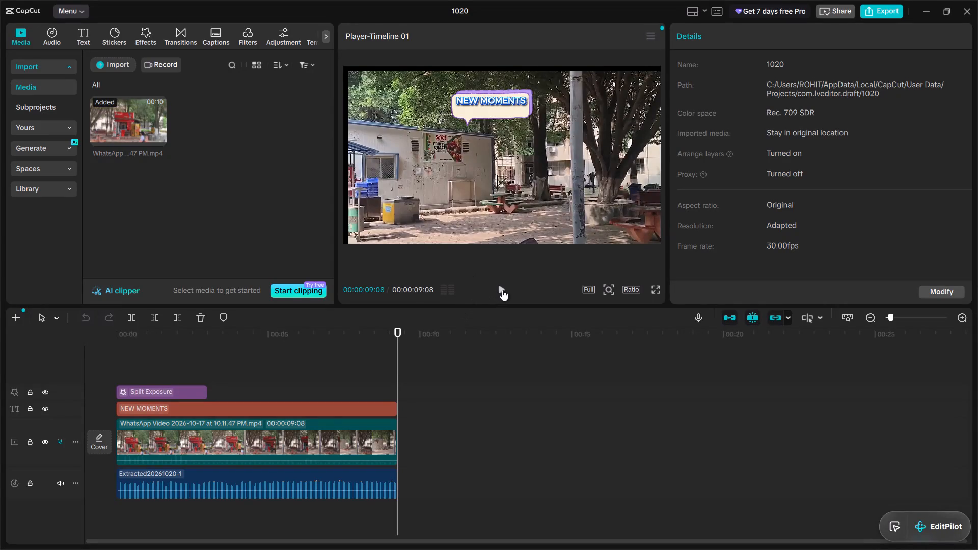
Play back the edited video of project 1020 in the preview.
left_click(499, 288)
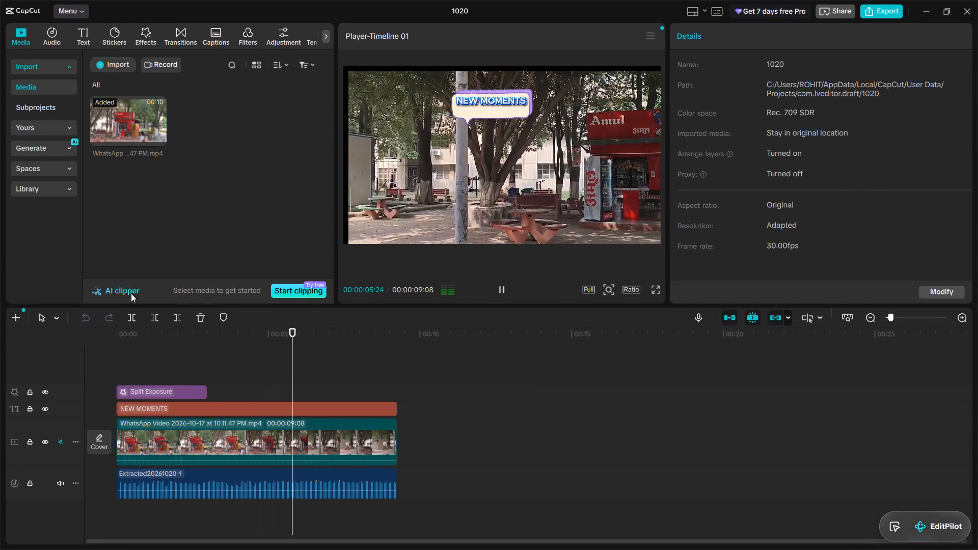
Look through the Spaces, Library and Yours media sources for available material.
left_click(26, 163)
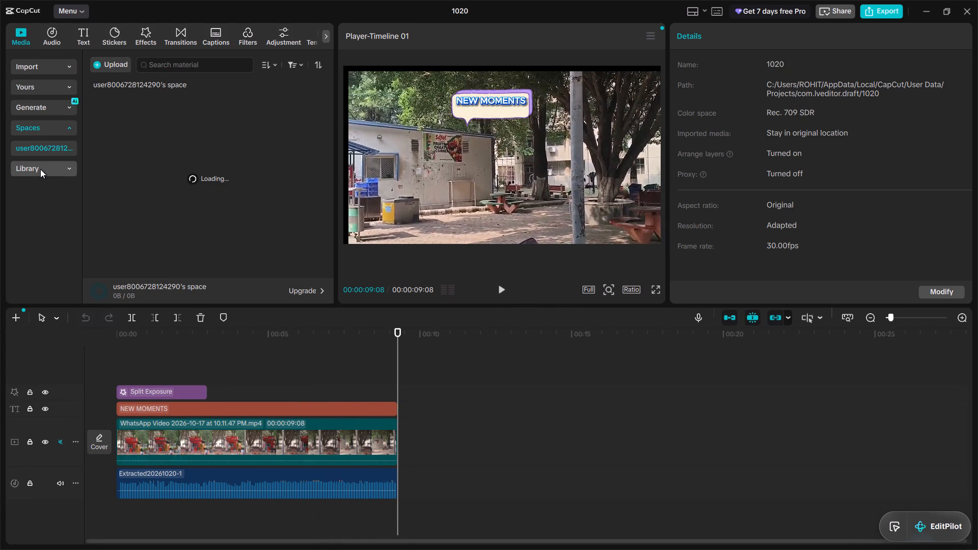
left_click(40, 171)
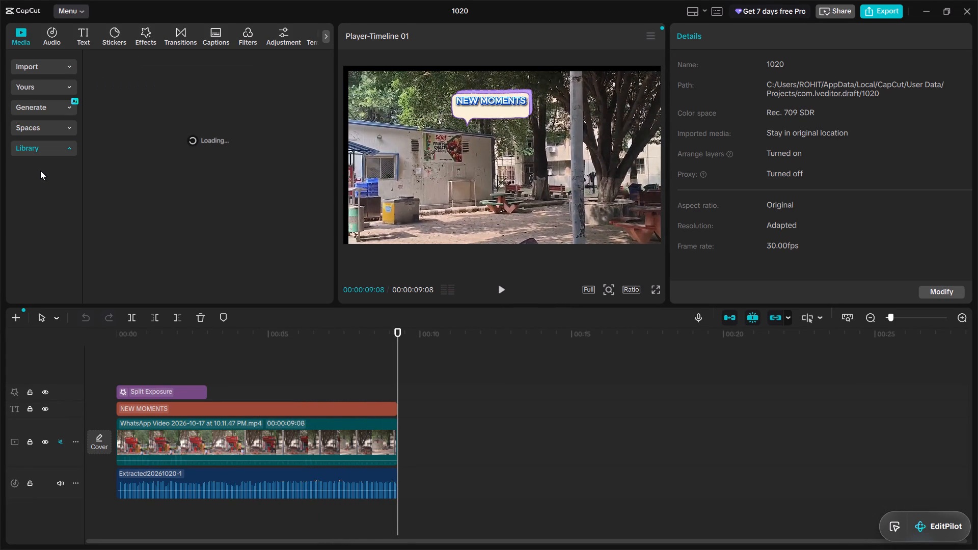
left_click(51, 84)
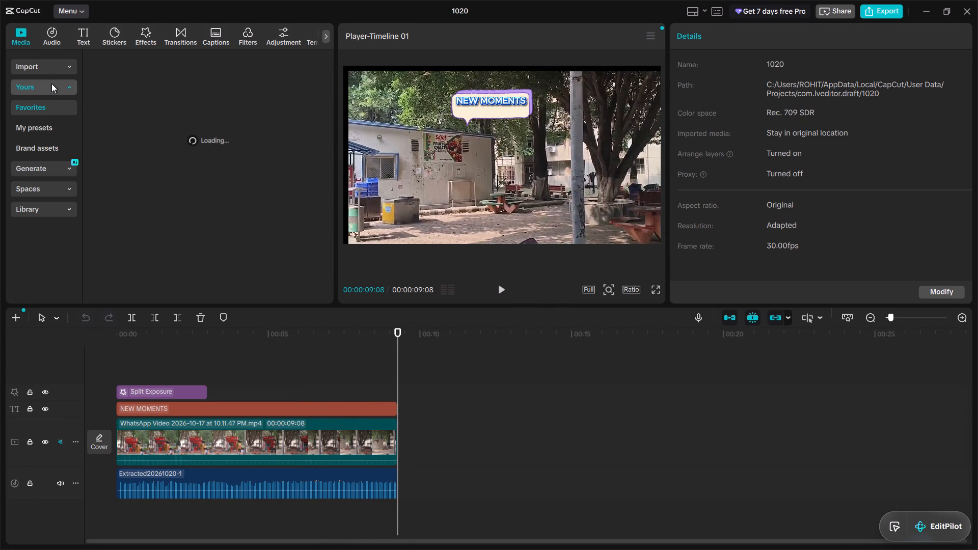
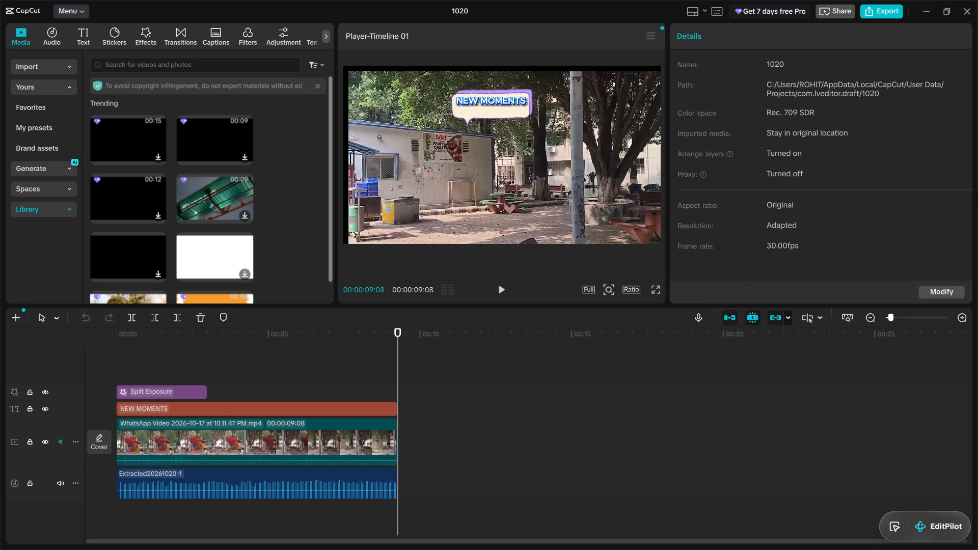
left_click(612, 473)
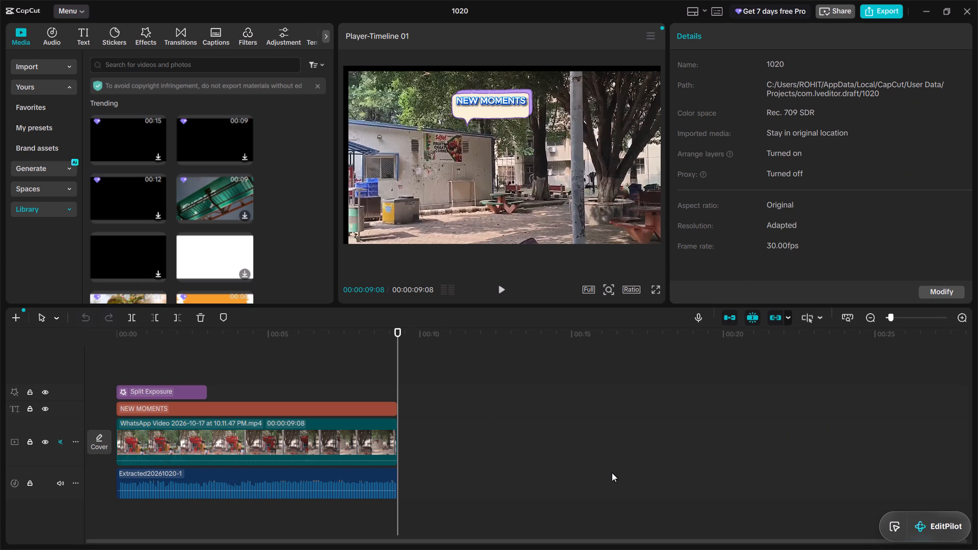
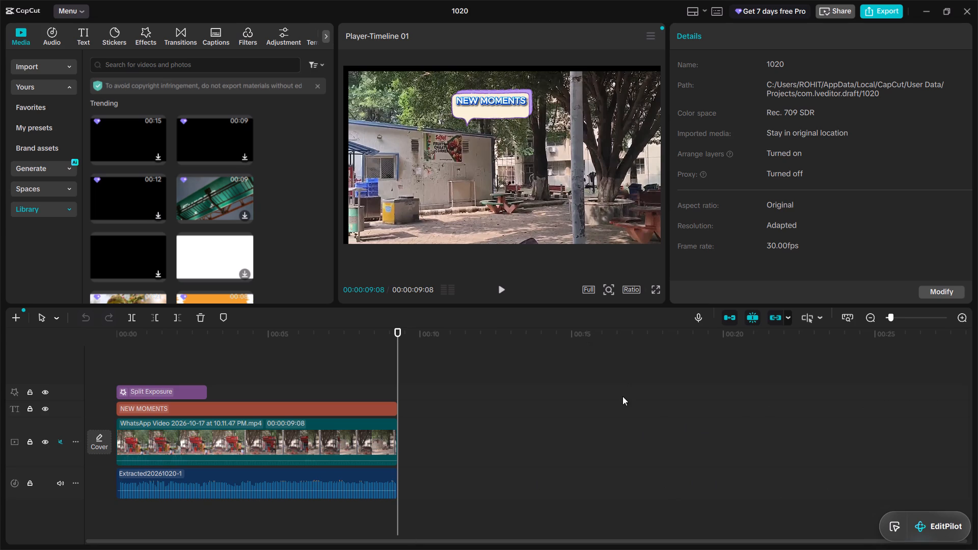
Play the edited video of project 1020 in the preview.
left_click(502, 289)
Show the project's imported media and examine the sources offered for importing more media.
left_click(22, 35)
double_click(22, 35)
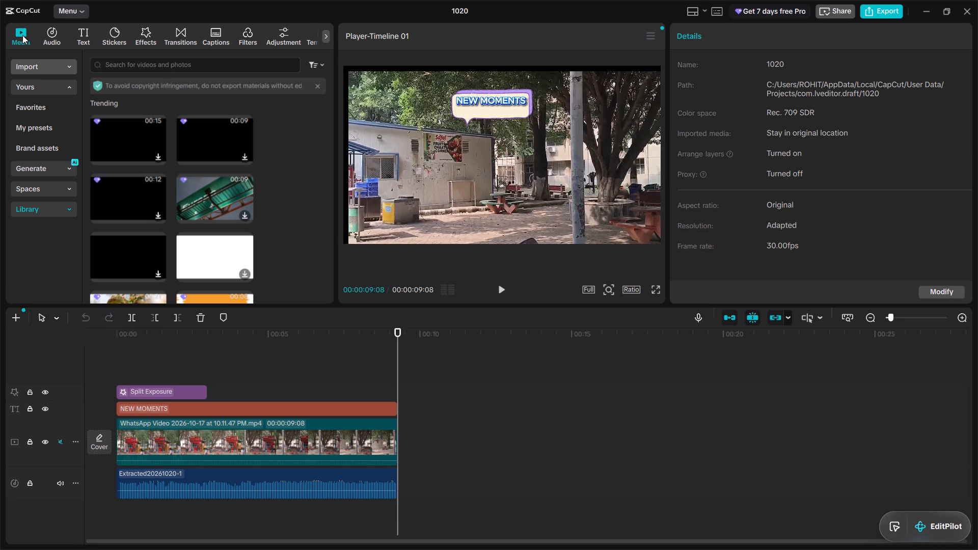
left_click_drag(22, 35, 41, 62)
left_click(41, 62)
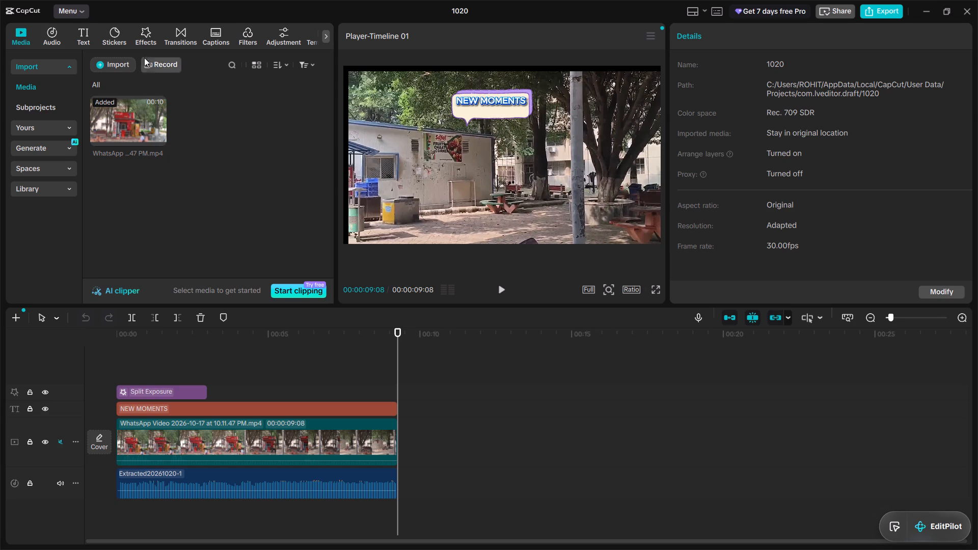
left_click(117, 65)
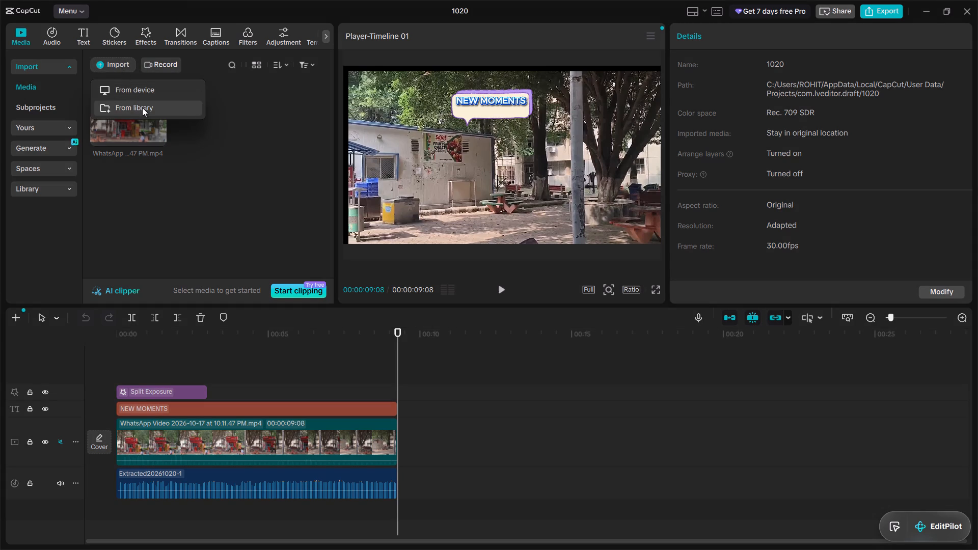
scroll(124, 184, "right", 3)
Dismiss the import options and close project 1020.
left_click(966, 11)
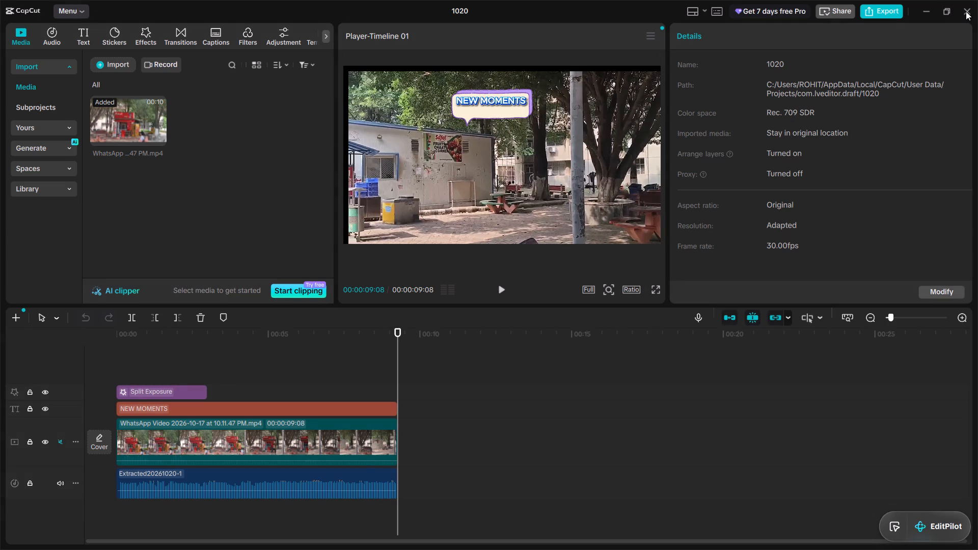
left_click(966, 12)
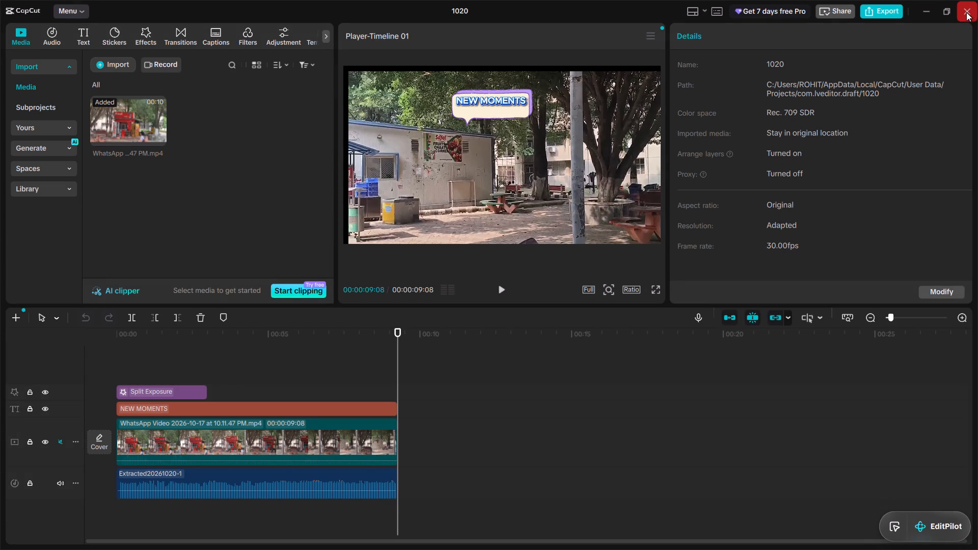
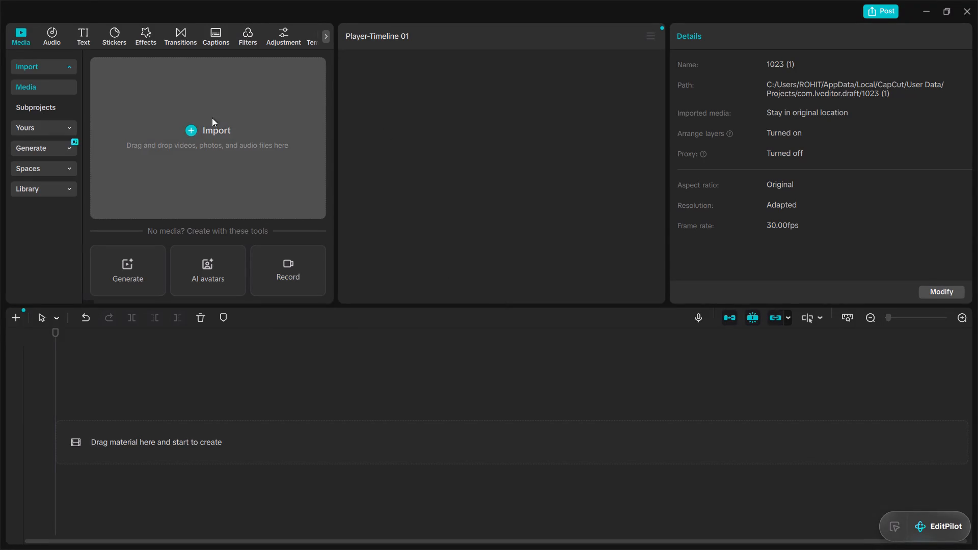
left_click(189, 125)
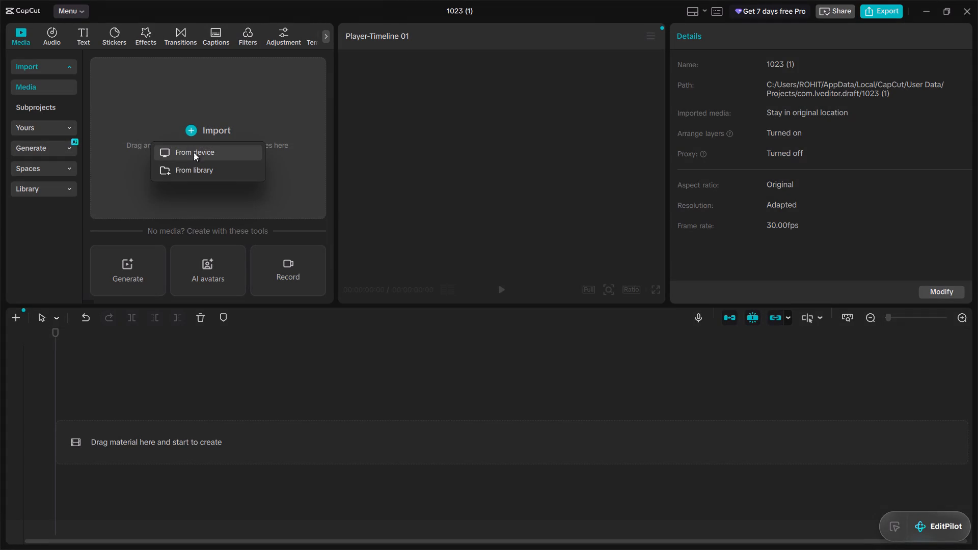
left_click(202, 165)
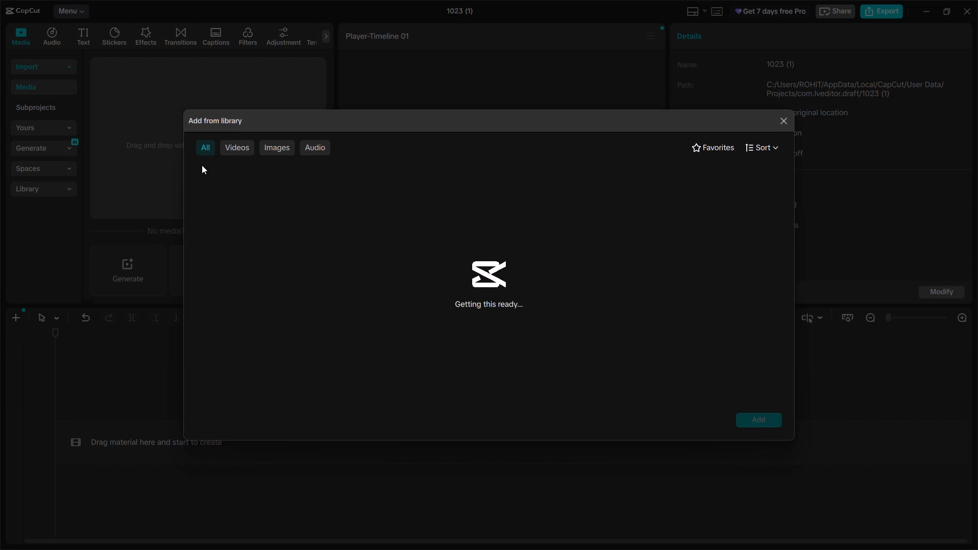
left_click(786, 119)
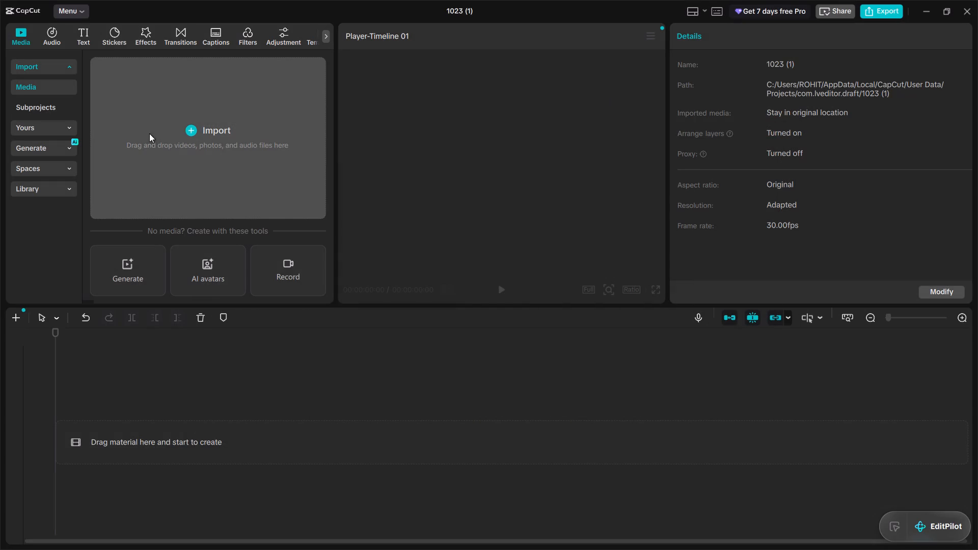
Import all four WhatsApp videos from the "mohit video" folder on the Desktop into the project's media and clear their selection.
left_click(192, 132)
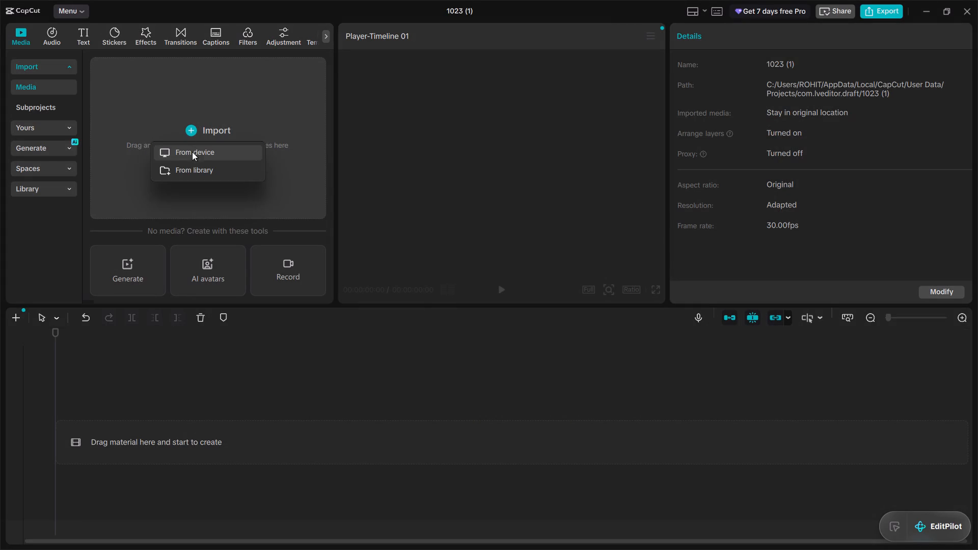
left_click(192, 153)
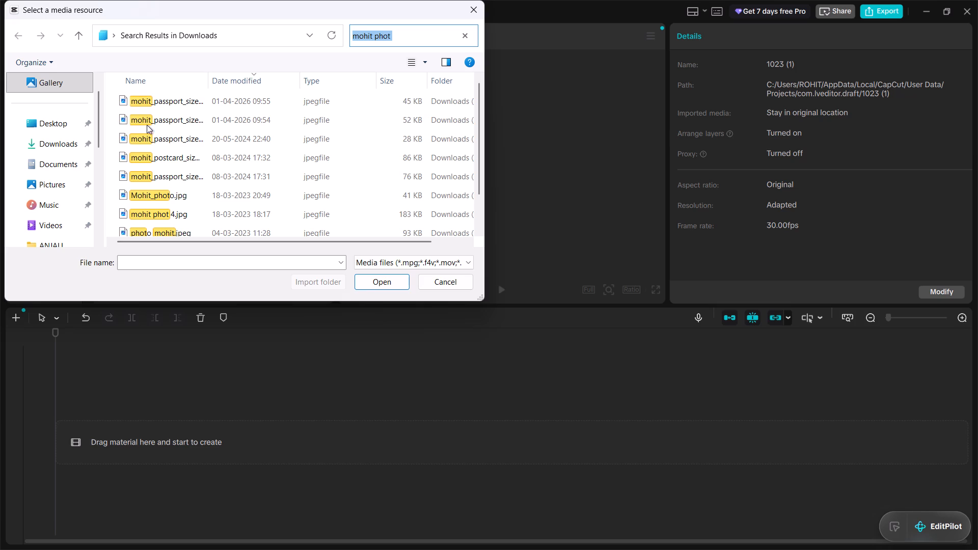
left_click(47, 145)
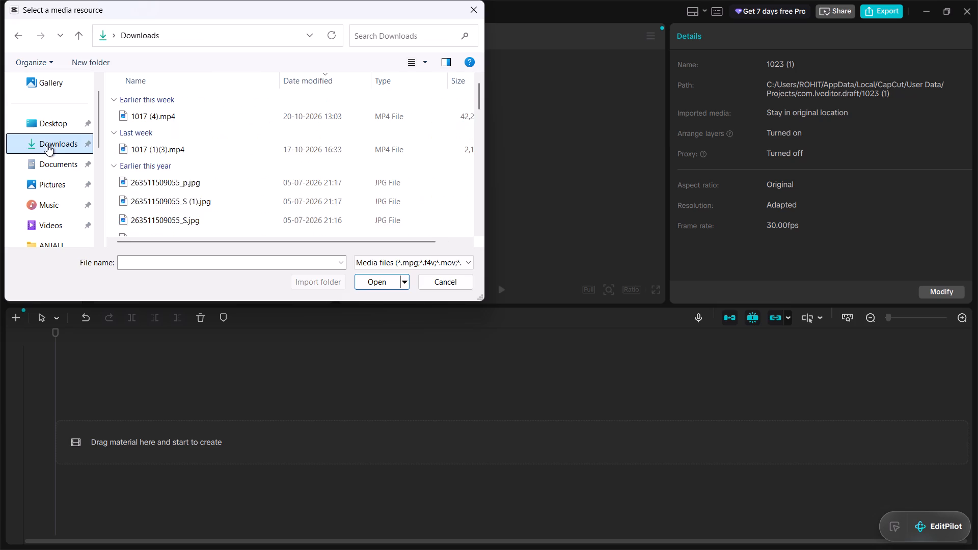
scroll(194, 171, "down", 1)
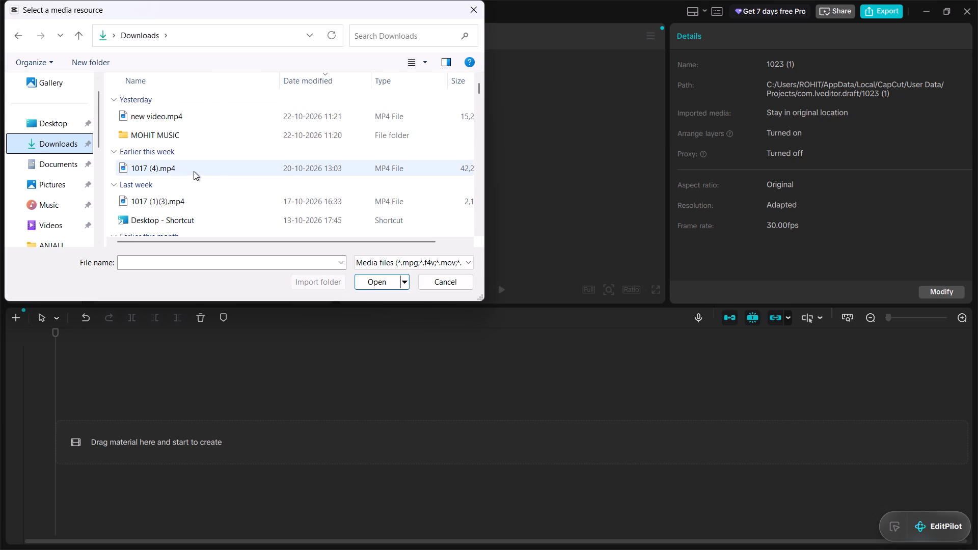
scroll(194, 171, "down", 2)
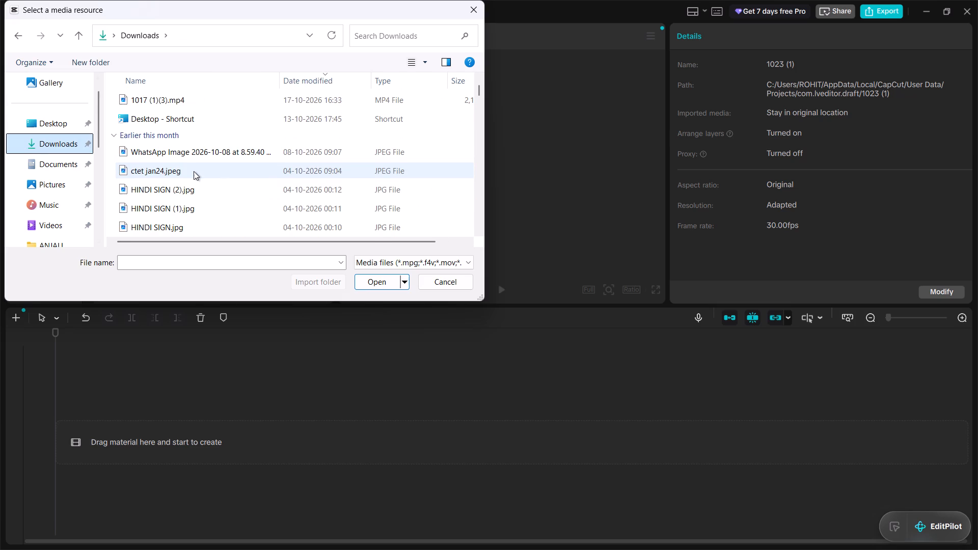
left_click(50, 123)
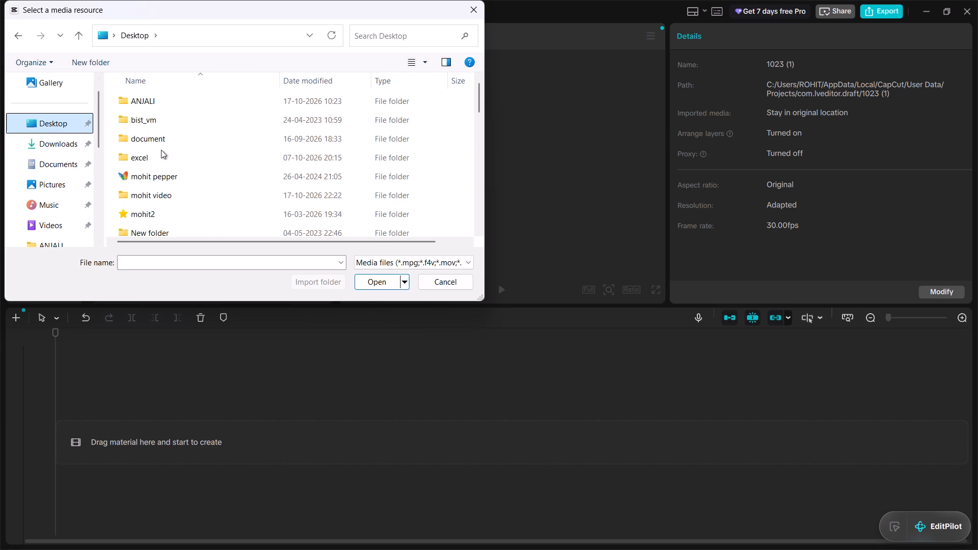
scroll(198, 163, "down", 1)
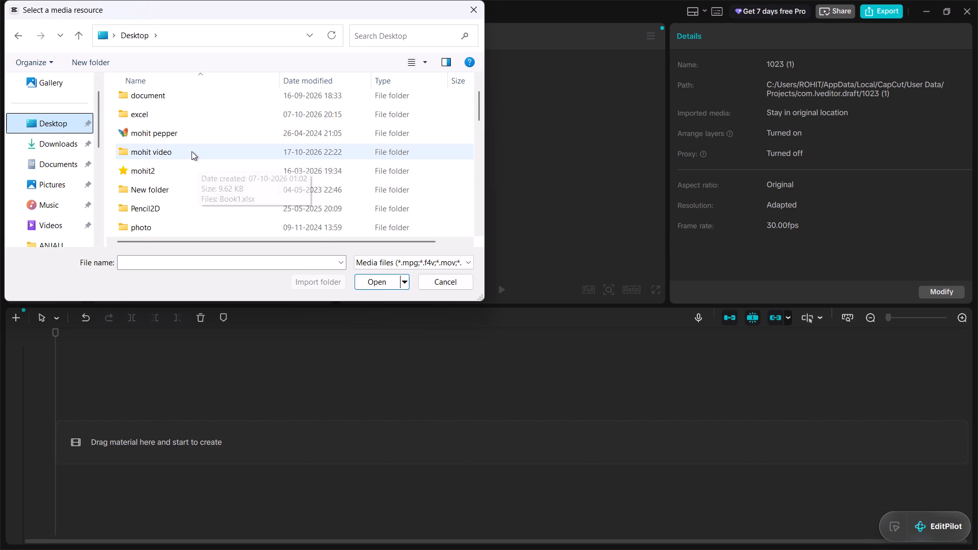
double_click(192, 152)
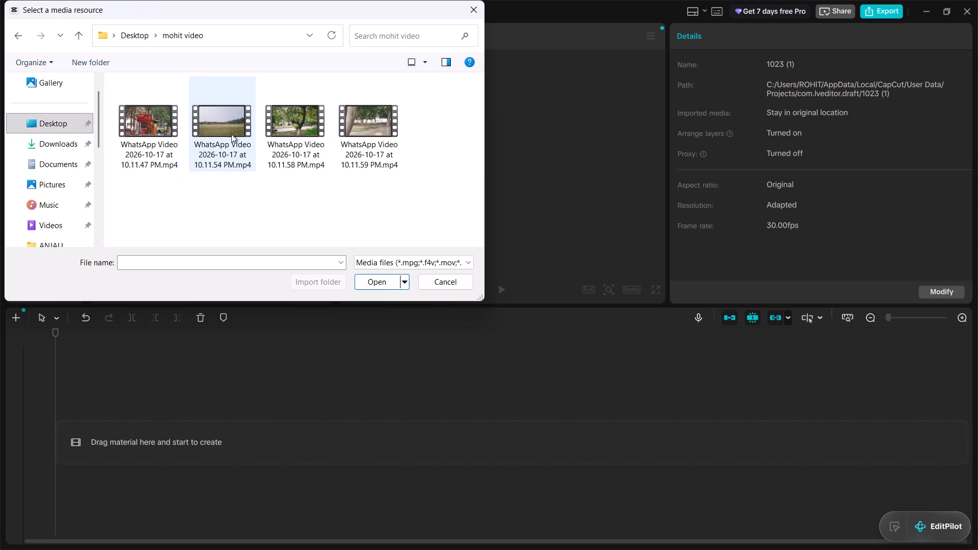
left_click(153, 120)
left_click(202, 122)
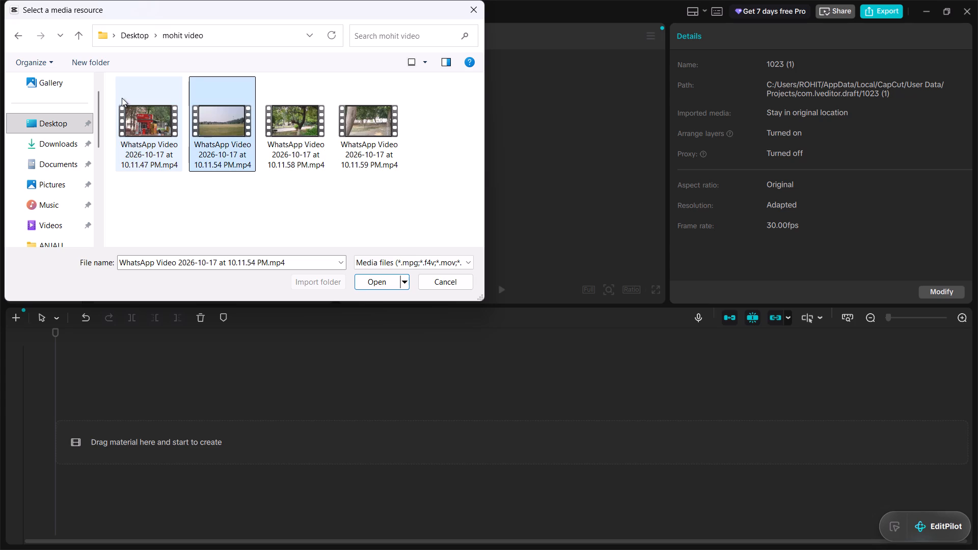
left_click_drag(122, 92, 415, 191)
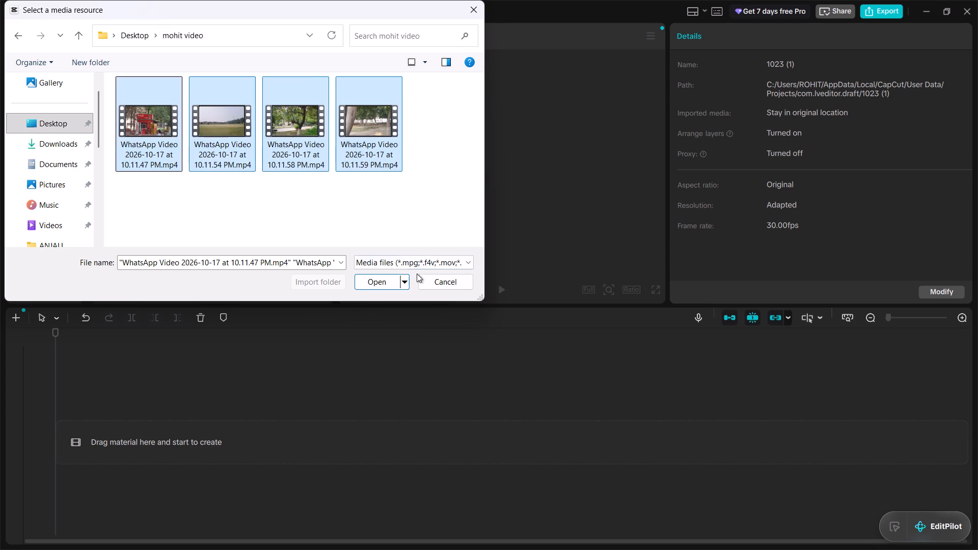
left_click(367, 279)
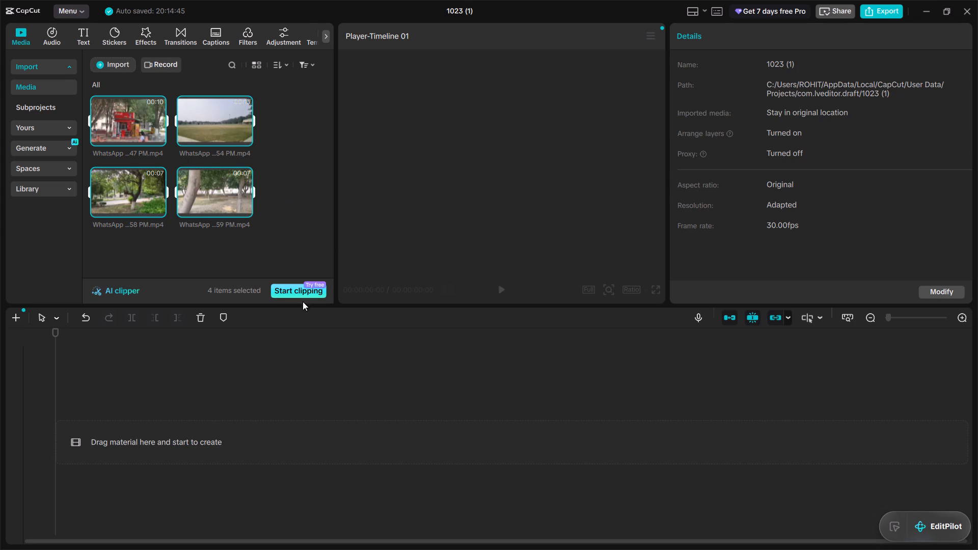
left_click(245, 373)
left_click(245, 373)
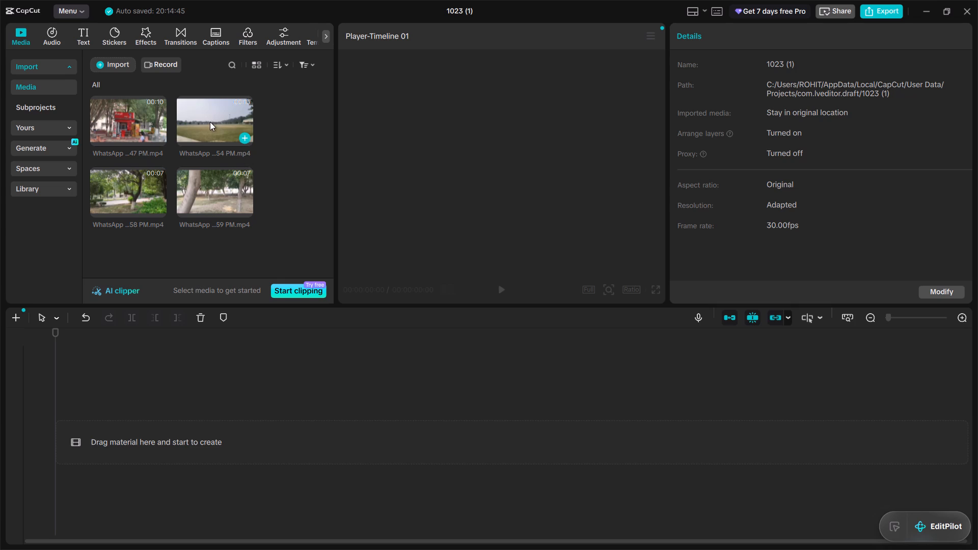
Place the four clips end to end on the main track in the order 10.11.54, 10.11.59, 10.11.58, 10.11.47 PM, starting at 00:00.
left_click_drag(210, 123, 121, 467)
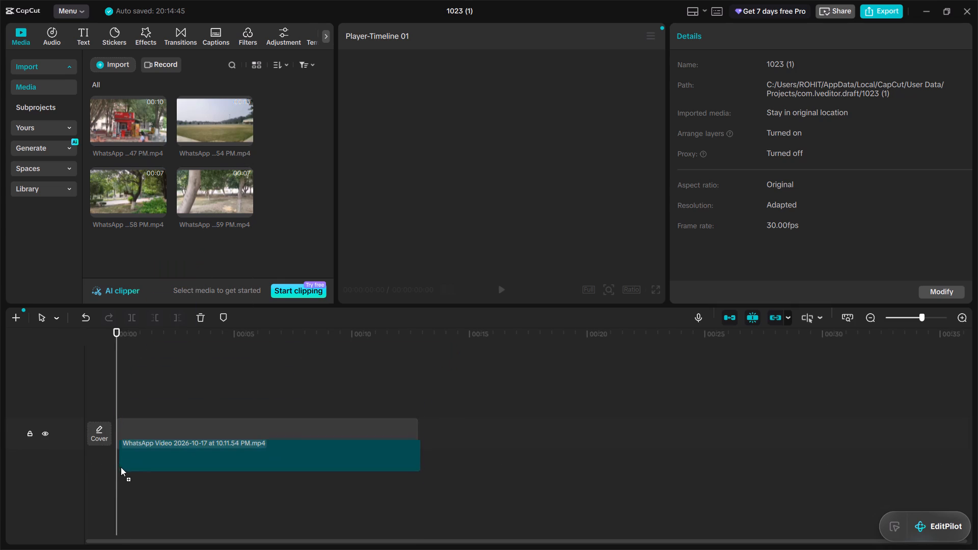
left_click_drag(121, 467, 127, 436)
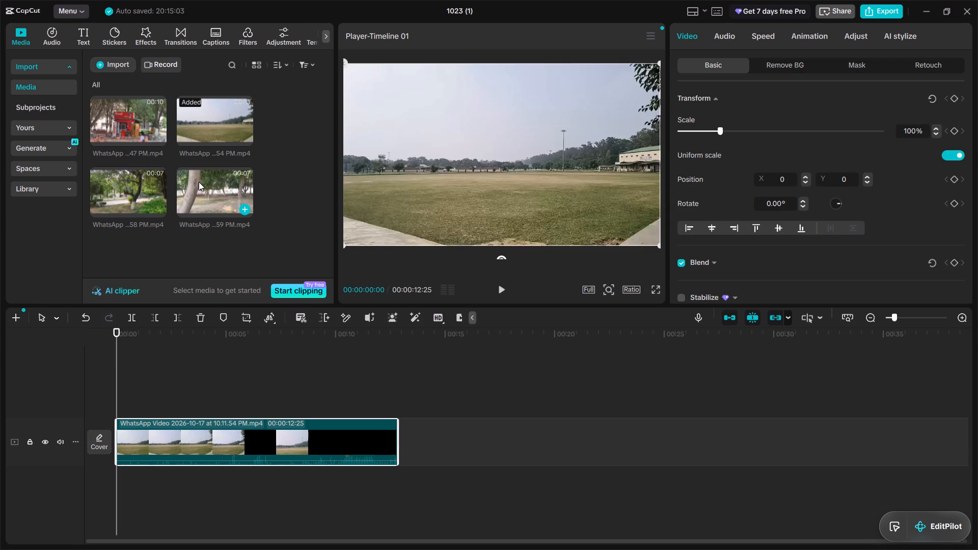
left_click_drag(194, 185, 404, 458)
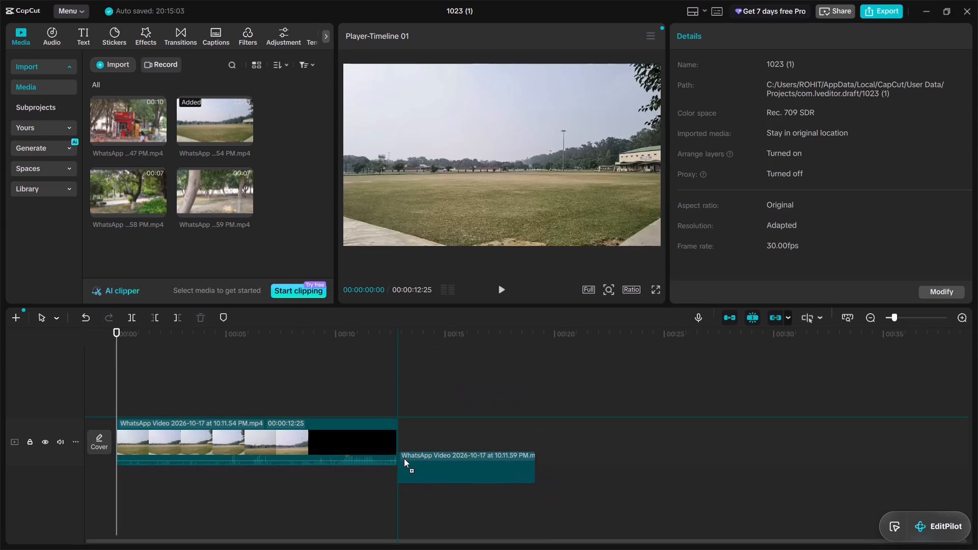
left_click_drag(404, 458, 410, 443)
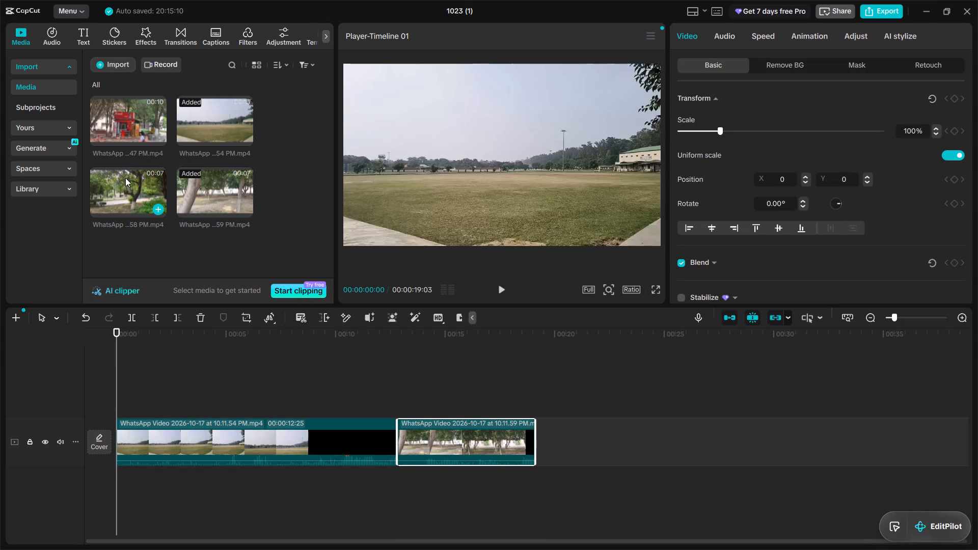
left_click_drag(129, 186, 437, 344)
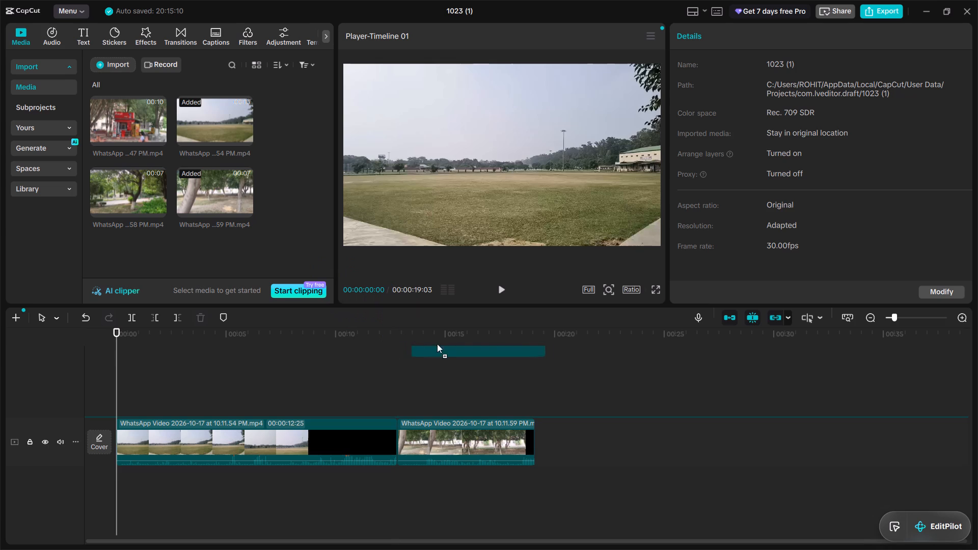
left_click_drag(437, 344, 535, 435)
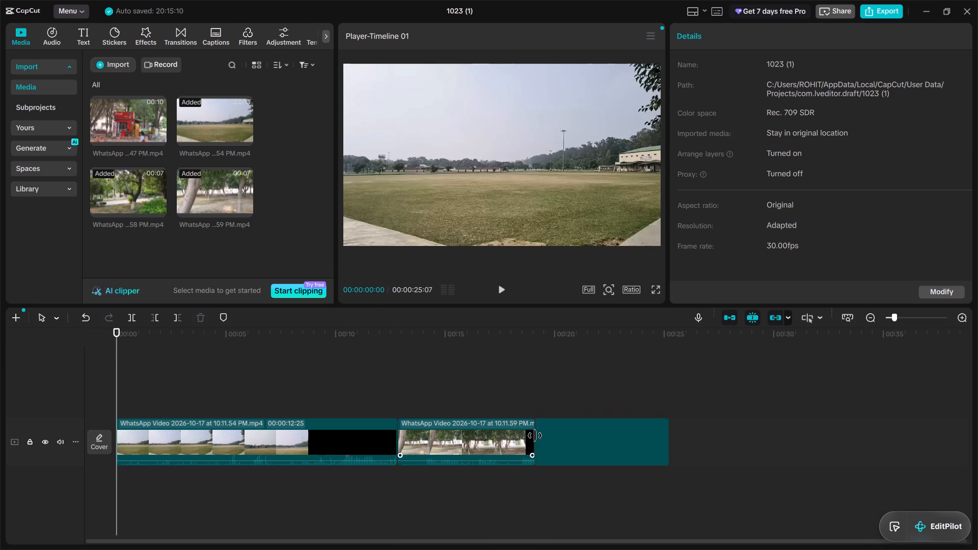
left_click_drag(107, 129, 531, 367)
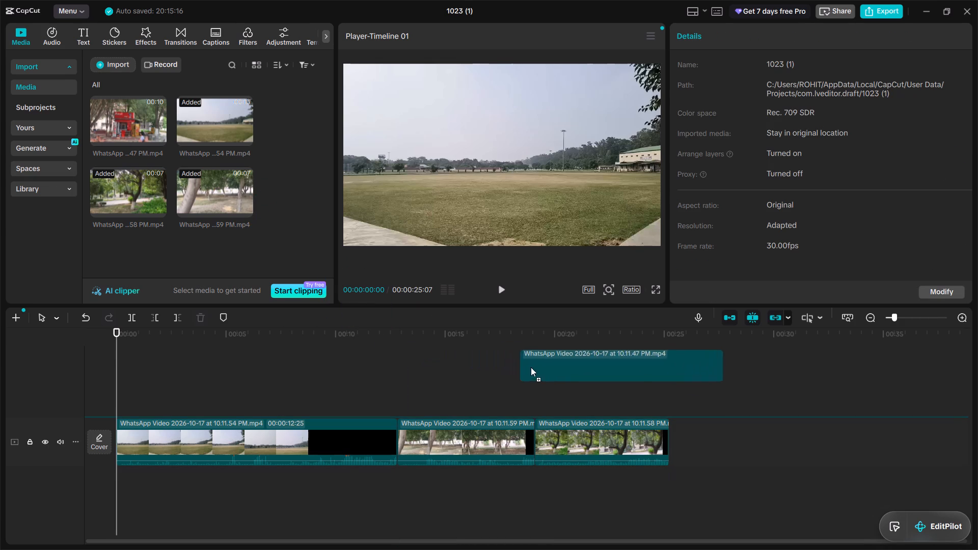
left_click_drag(531, 367, 707, 457)
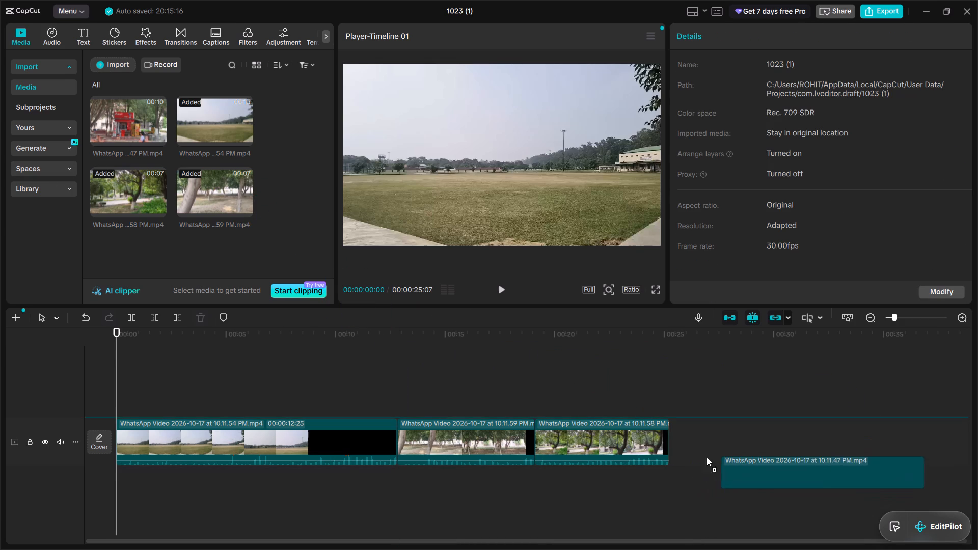
left_click_drag(707, 457, 686, 440)
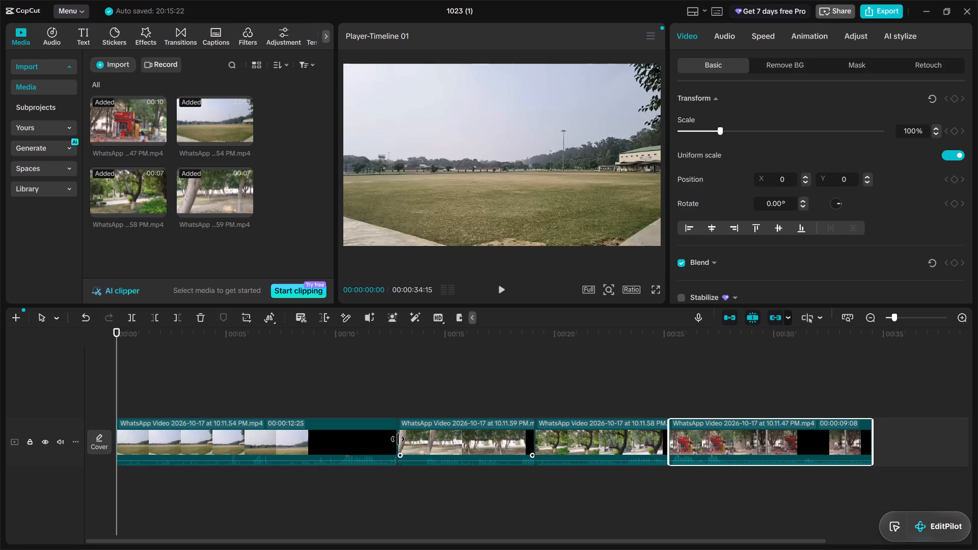
Trim off the end of the first clip, the playing field video, from 00:00:06:27 onward.
left_click_drag(398, 439, 350, 444)
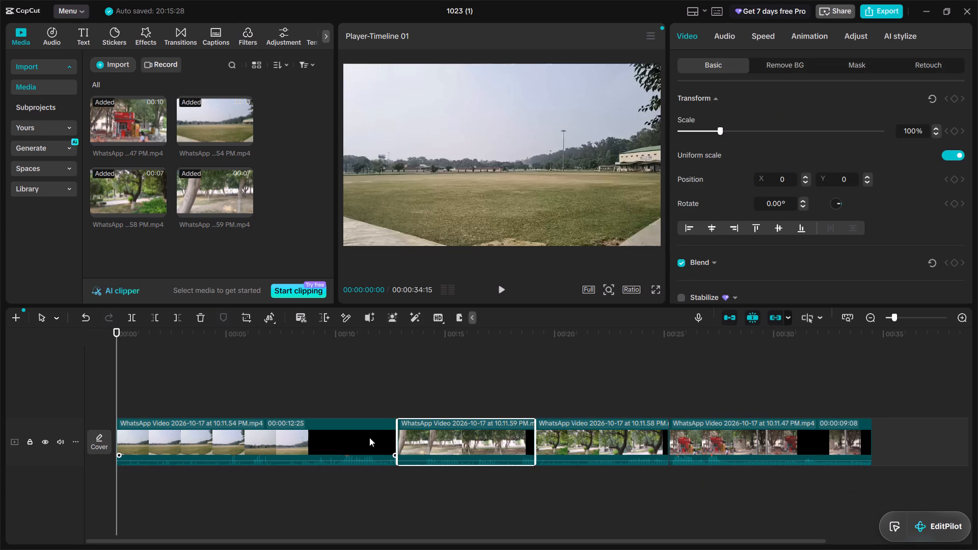
left_click(263, 429)
left_click(263, 429)
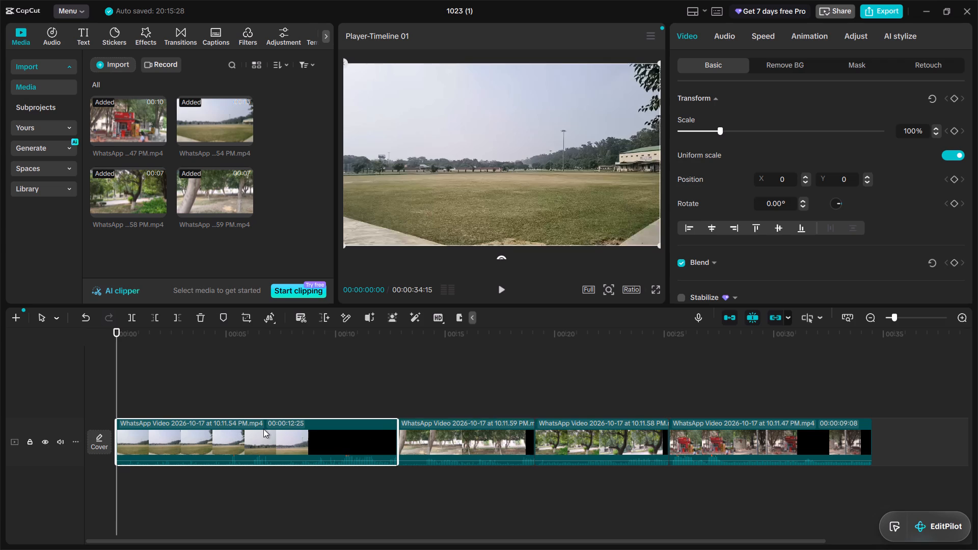
double_click(263, 429)
left_click(268, 384)
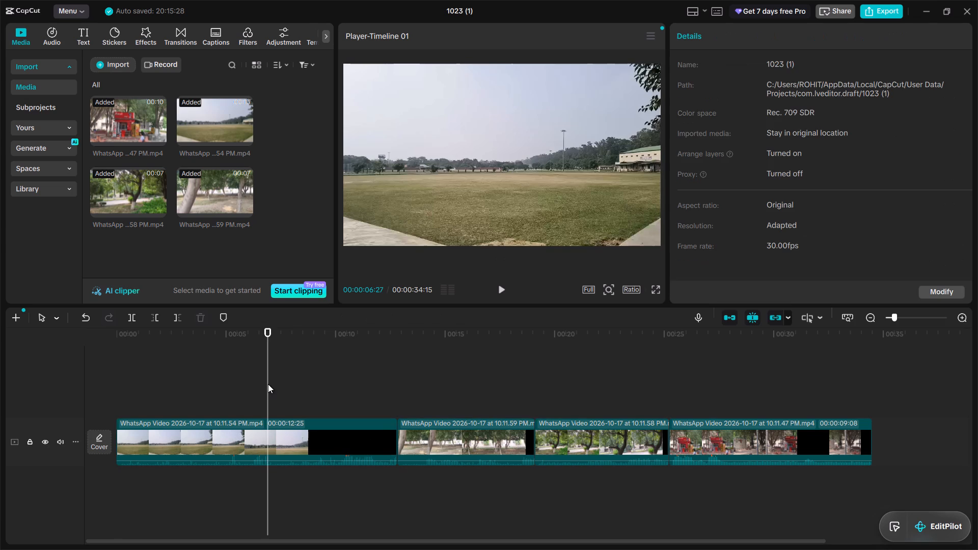
left_click(395, 432)
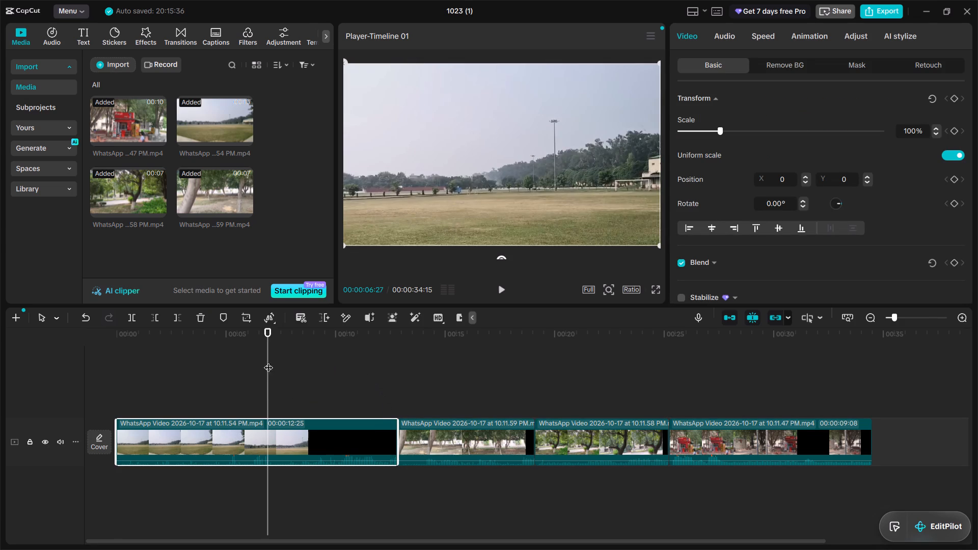
left_click(176, 316)
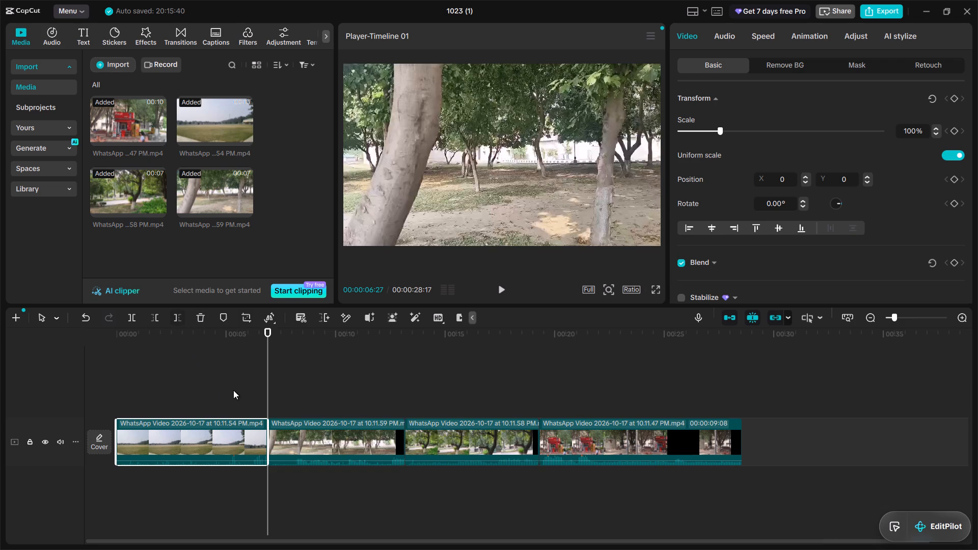
Play the trimmed timeline from the beginning in the preview.
left_click(105, 370)
left_click_drag(105, 370, 370, 322)
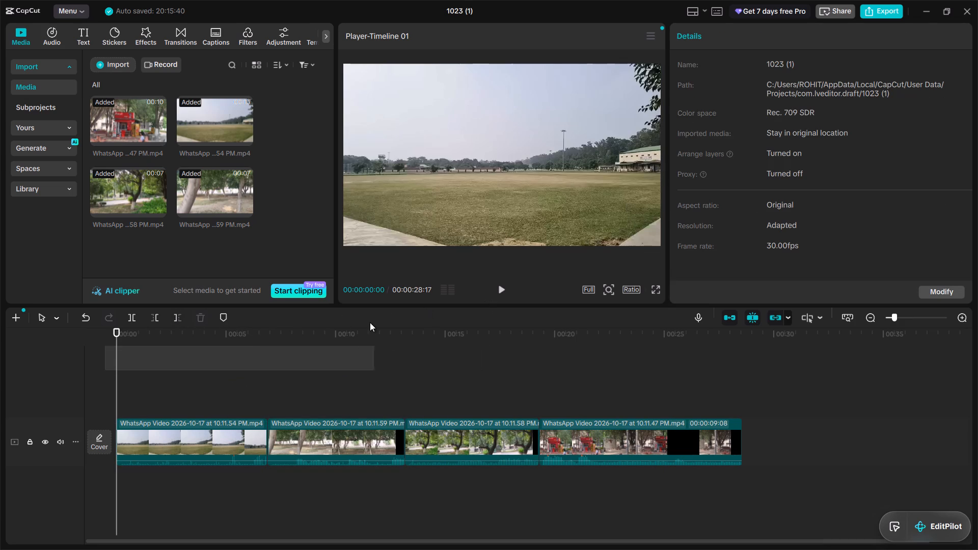
left_click(498, 291)
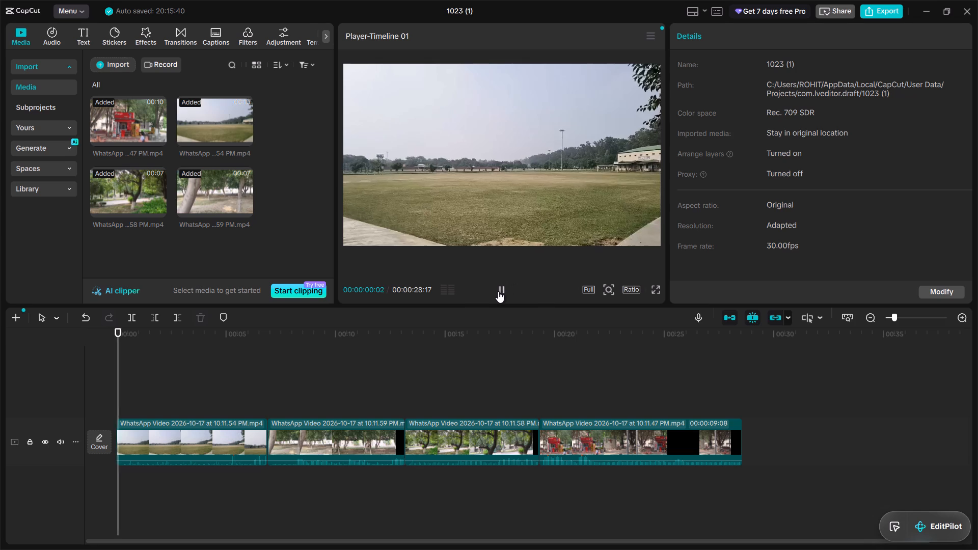
left_click_drag(498, 291, 494, 362)
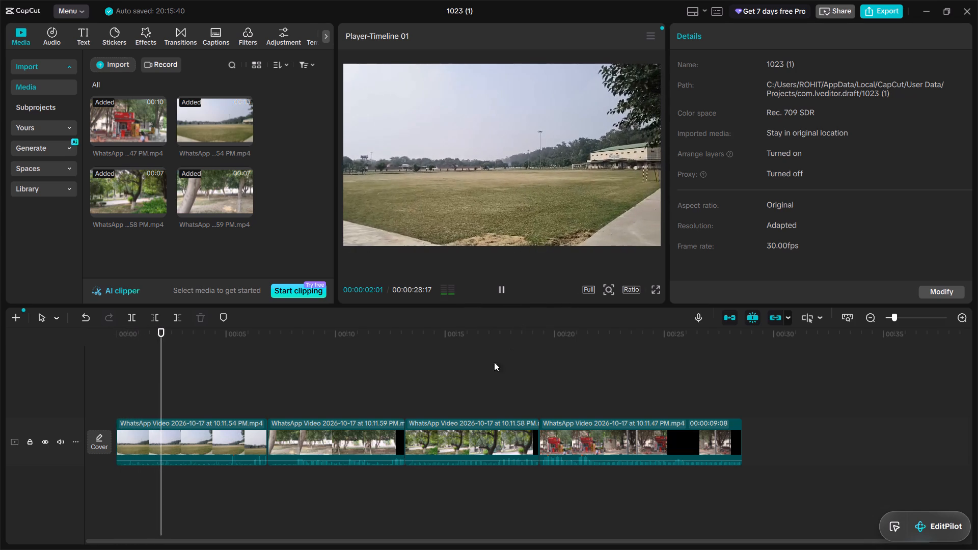
left_click_drag(494, 362, 125, 473)
Mute the sound of the main video track.
left_click(60, 441)
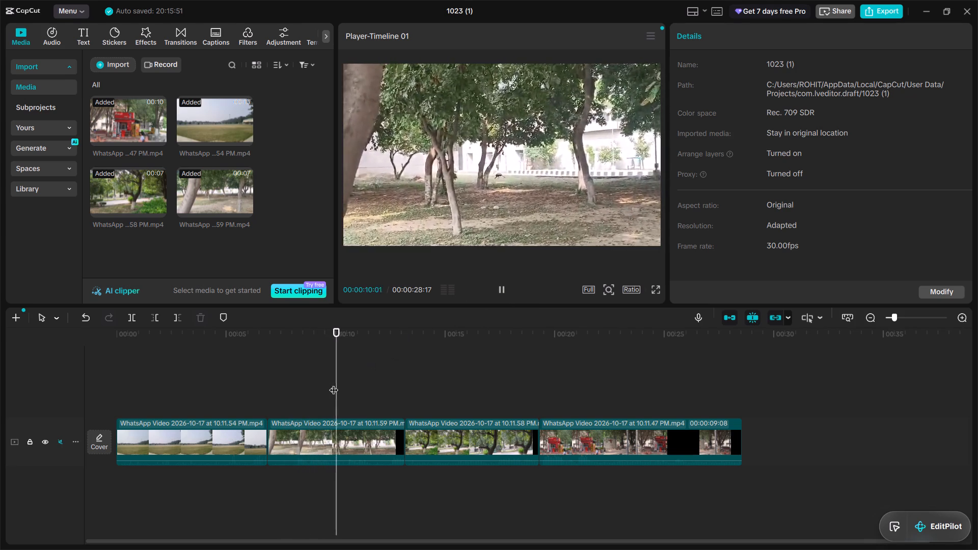
Add the Fade Wipe transition between the second and third clips, accepting duplicate frames for it.
left_click(265, 442)
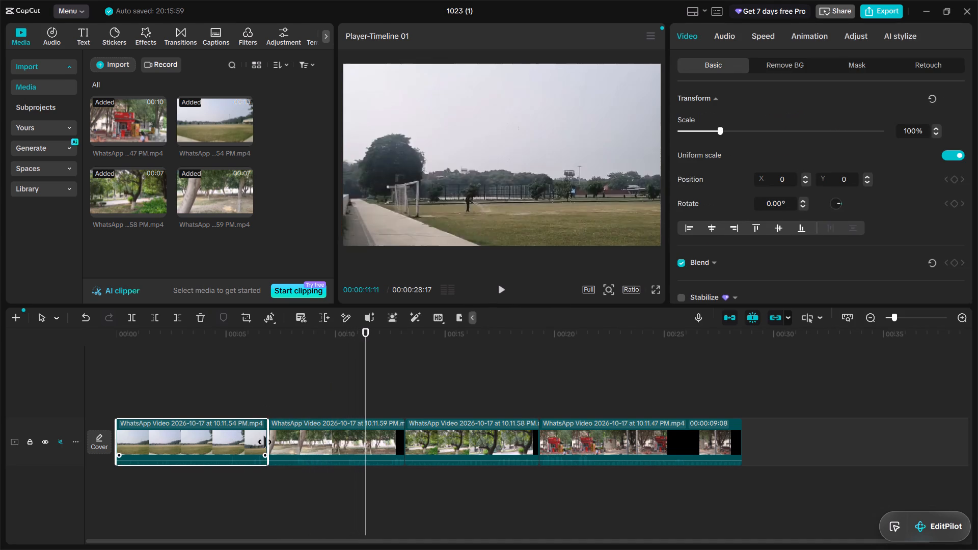
left_click(181, 31)
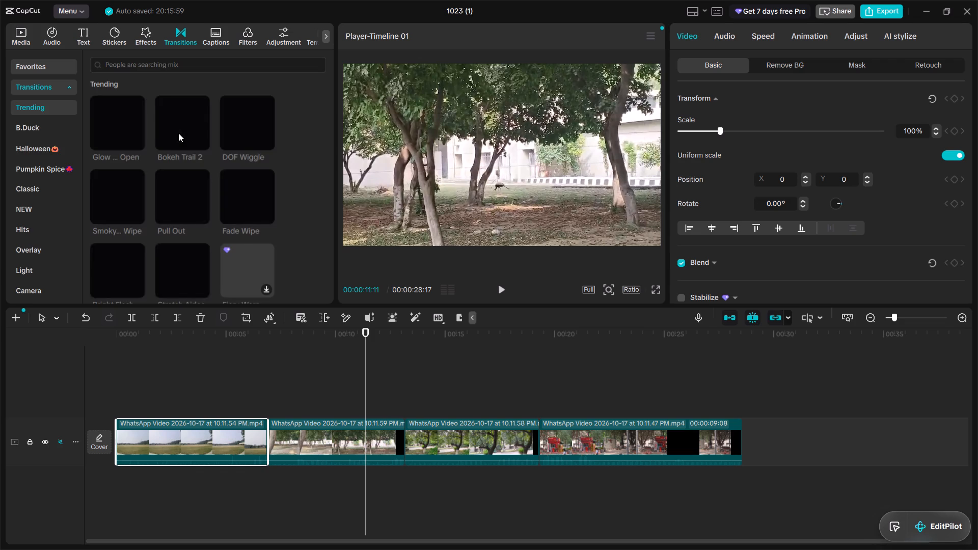
double_click(242, 198)
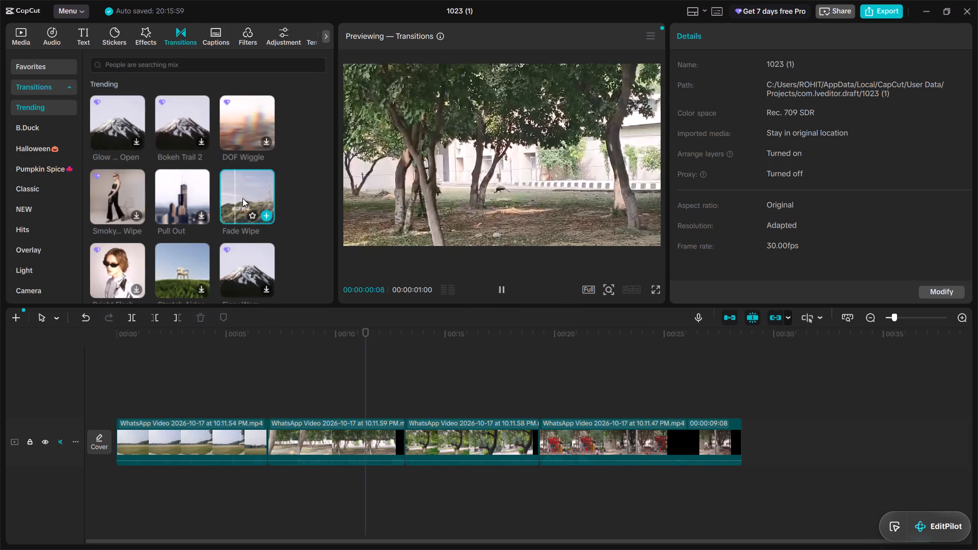
left_click(264, 216)
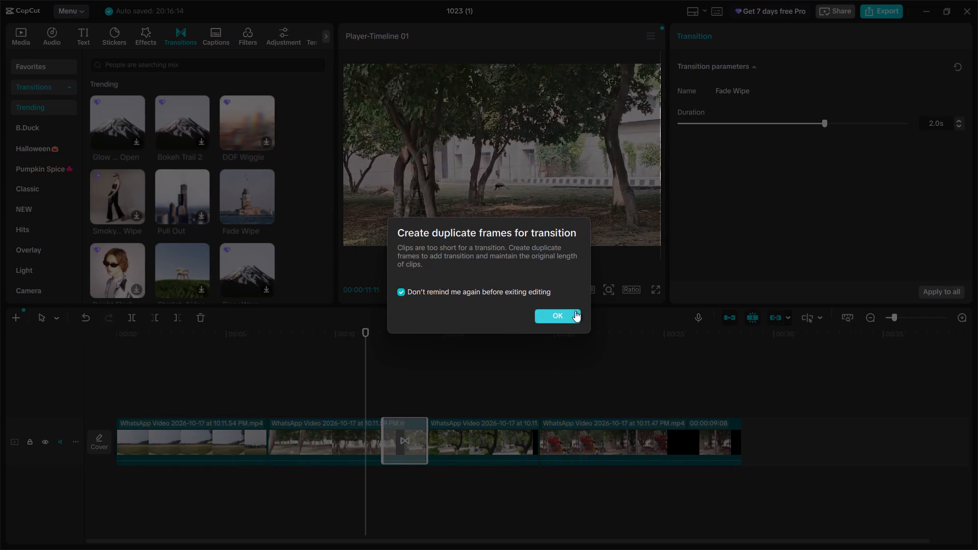
left_click(564, 314)
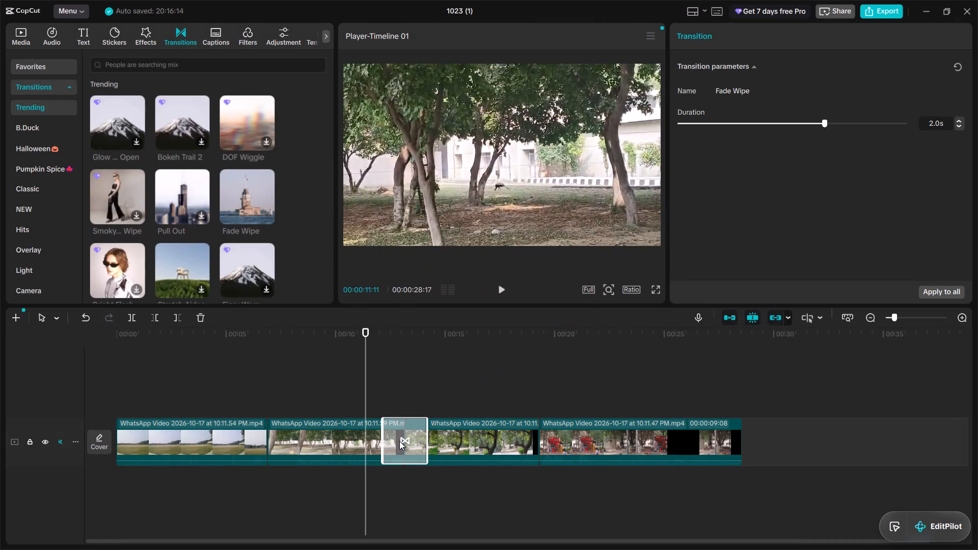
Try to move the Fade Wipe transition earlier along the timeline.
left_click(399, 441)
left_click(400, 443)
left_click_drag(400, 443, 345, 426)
Play the section with the Fade Wipe transition in the preview.
left_click(503, 292)
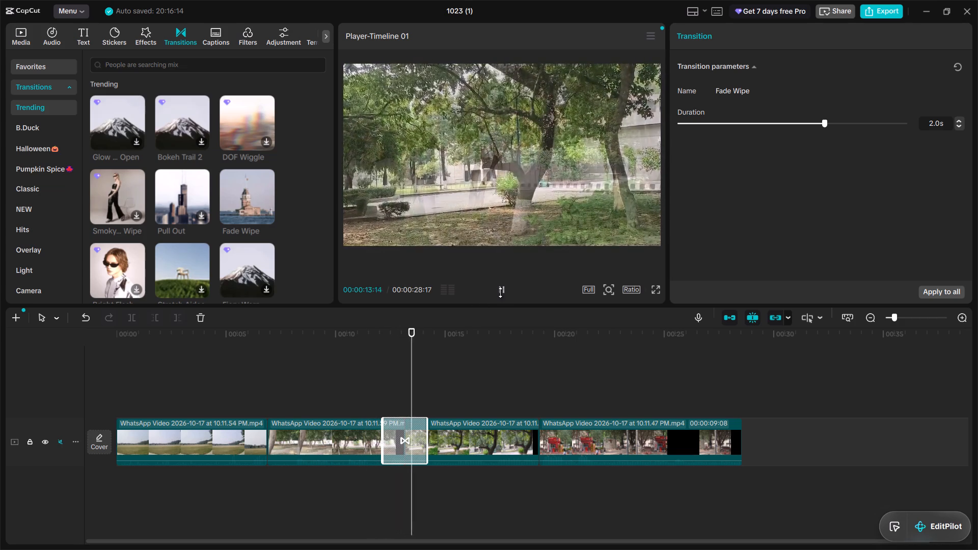
Add the Bouncy Drop transition at the cut between the first and second clips.
left_click(267, 434)
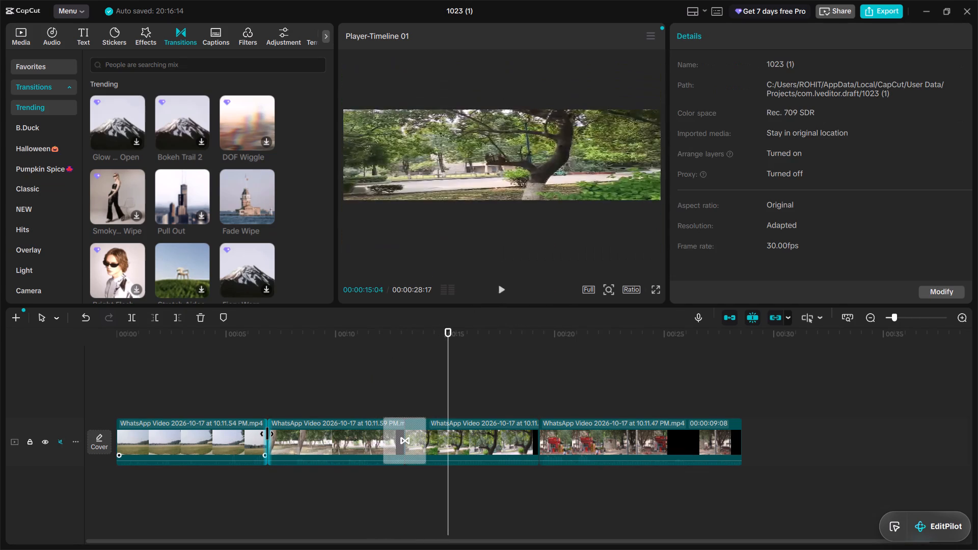
left_click(267, 434)
left_click(270, 393)
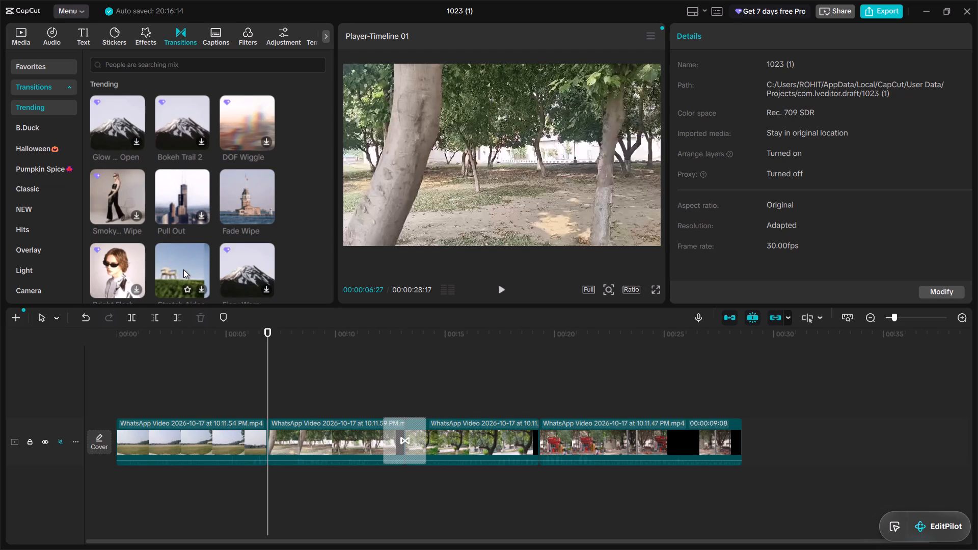
scroll(183, 269, "down", 1)
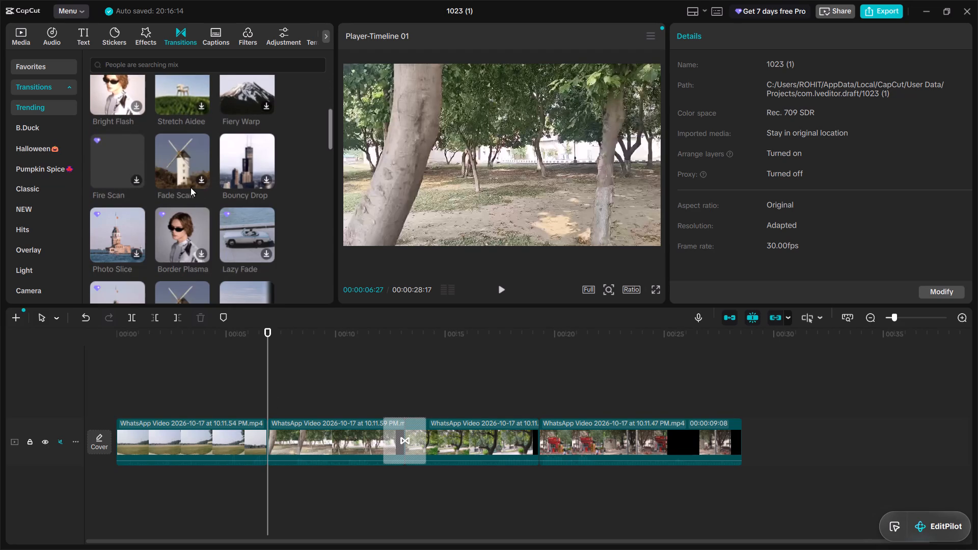
double_click(242, 159)
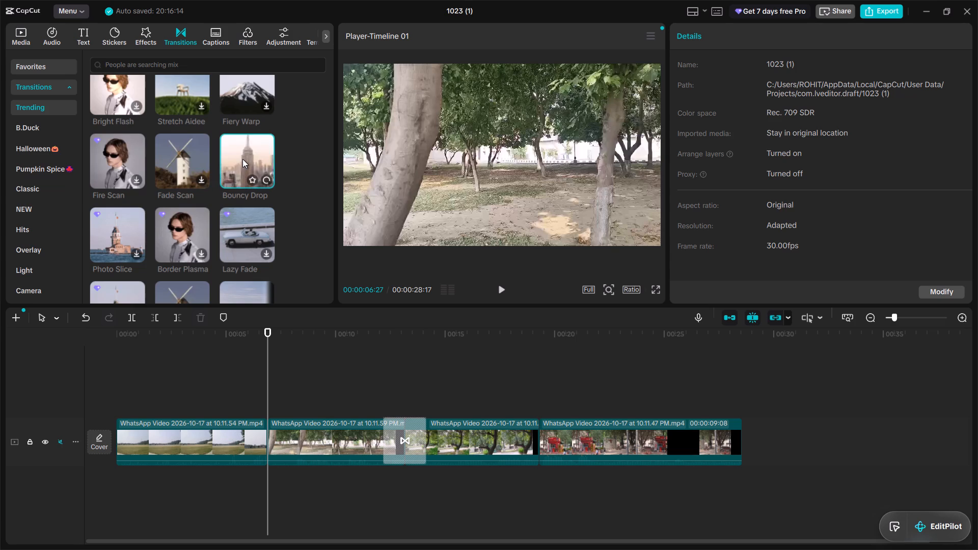
left_click(268, 180)
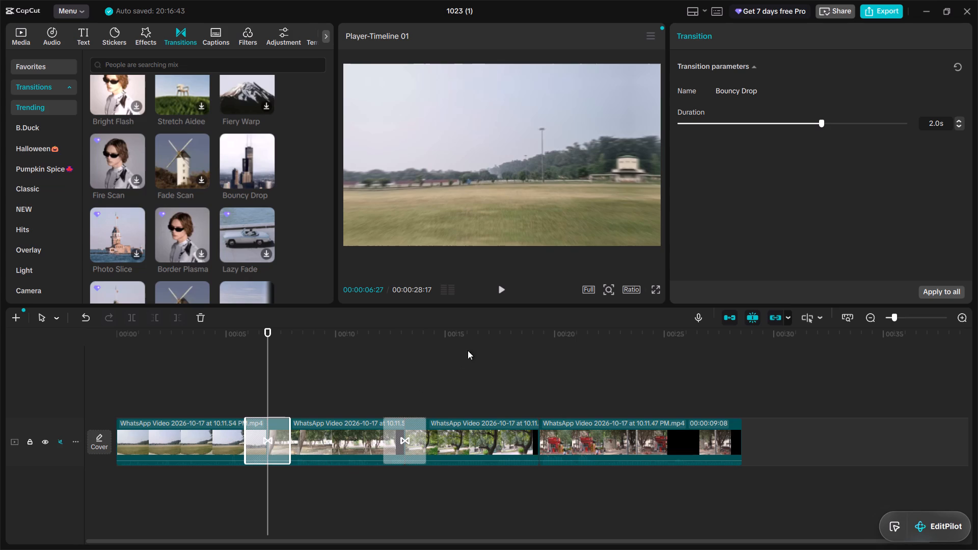
Play the timeline from within the first clip to review the two added transitions.
left_click(157, 388)
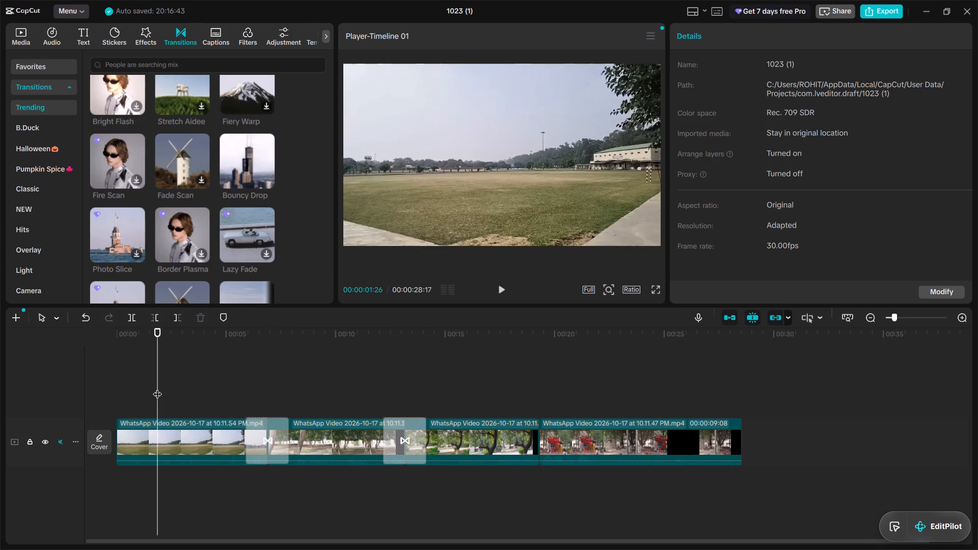
left_click(504, 290)
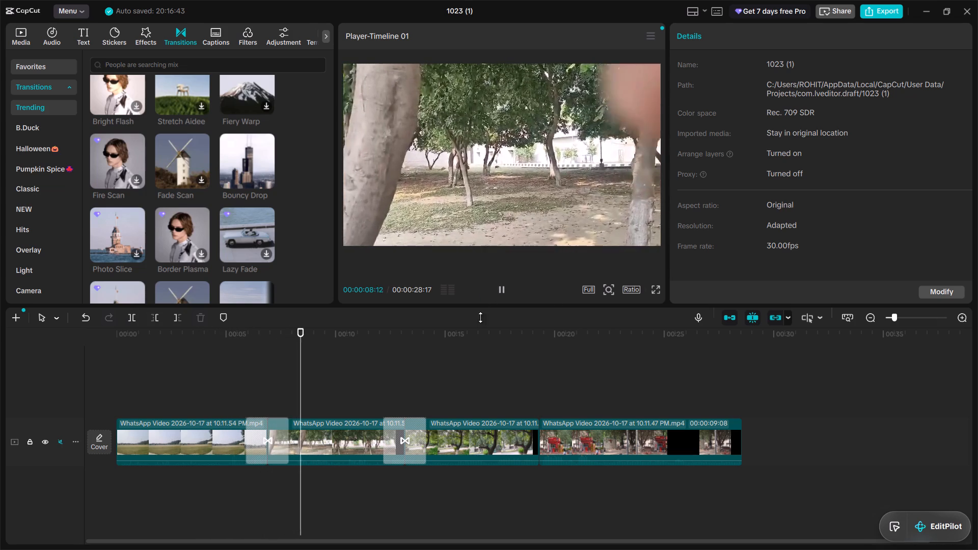
left_click(239, 385)
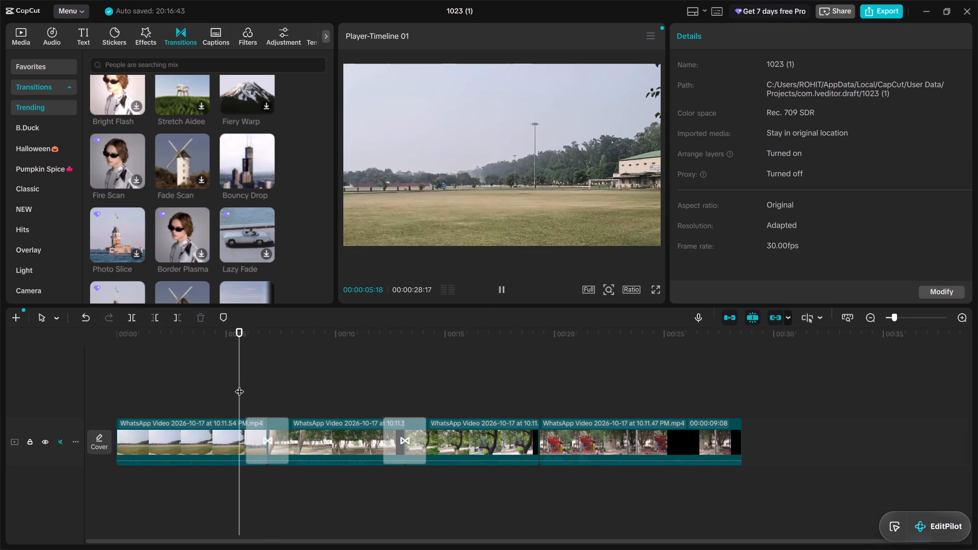
left_click(506, 288)
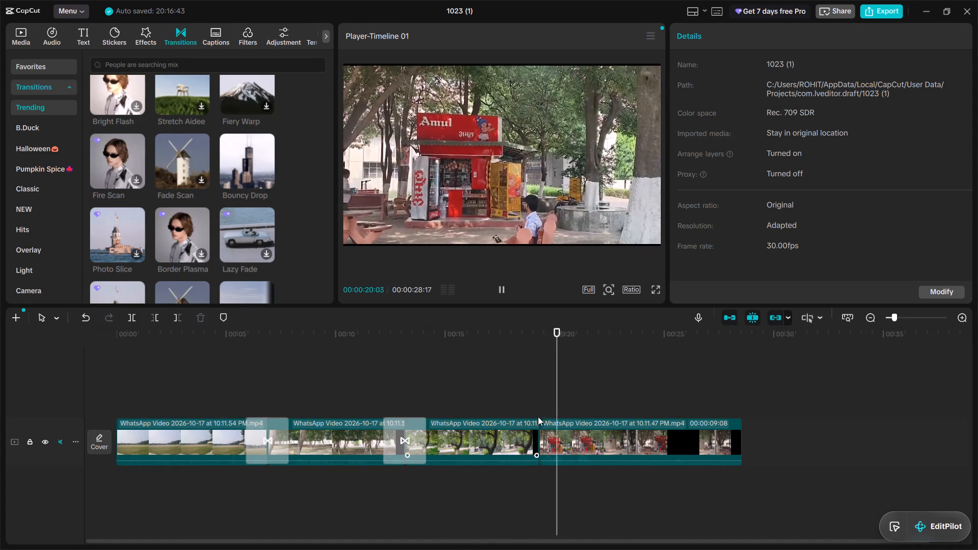
Add the Fade Wipe transition at the cut between the third and fourth clips.
left_click(535, 396)
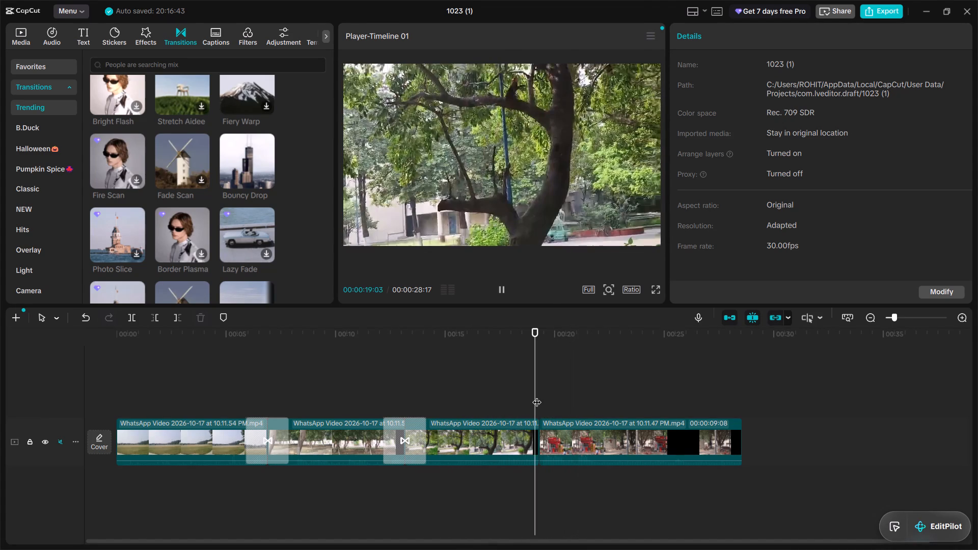
left_click(536, 396)
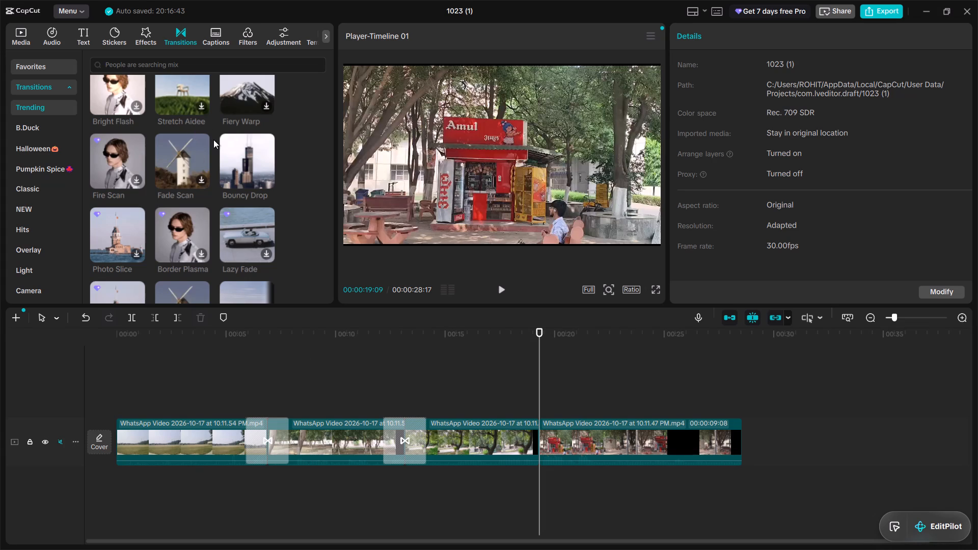
scroll(214, 143, "up", 1)
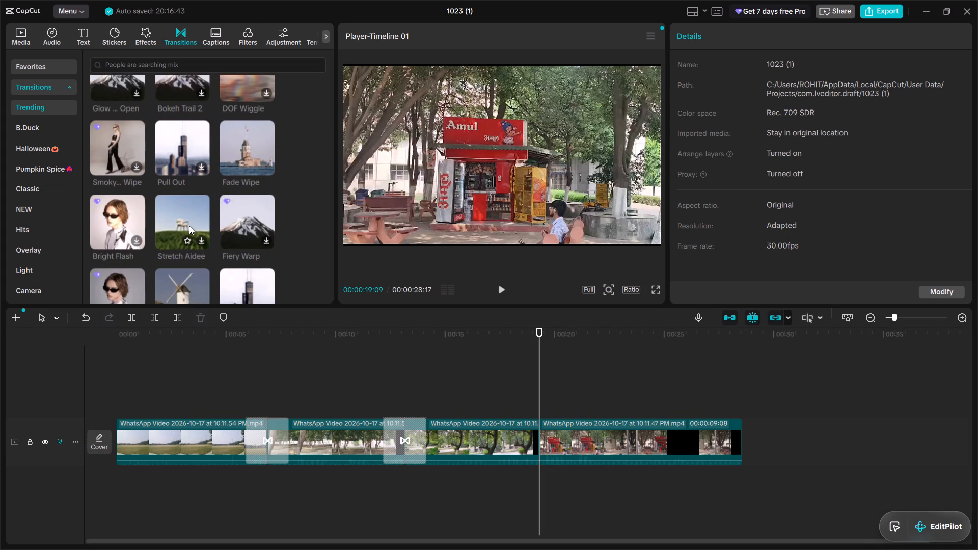
scroll(191, 197, "up", 1)
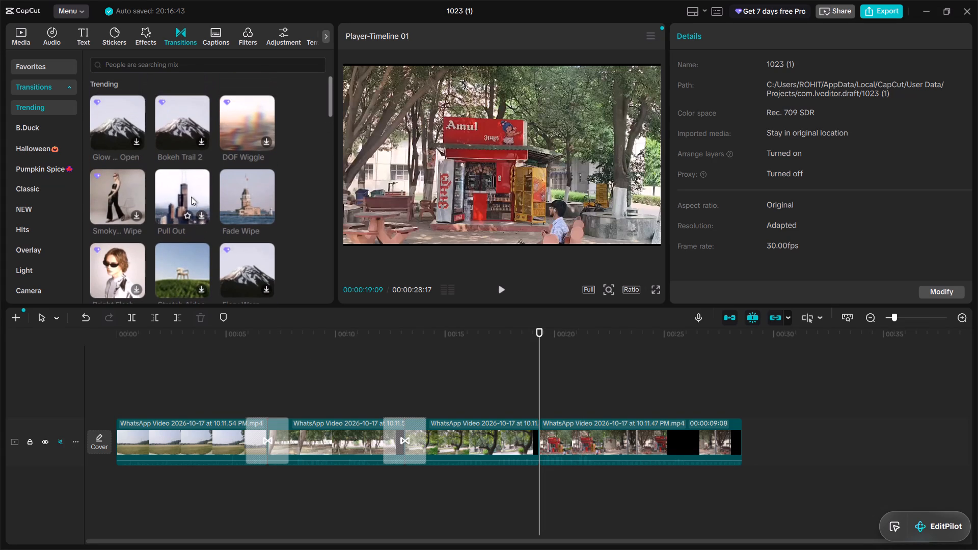
scroll(191, 197, "up", 1)
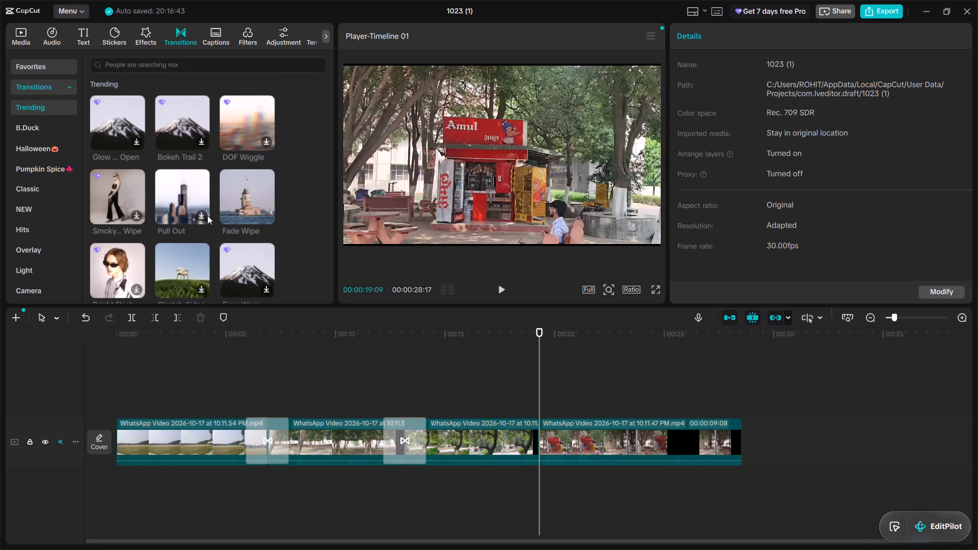
left_click(180, 199)
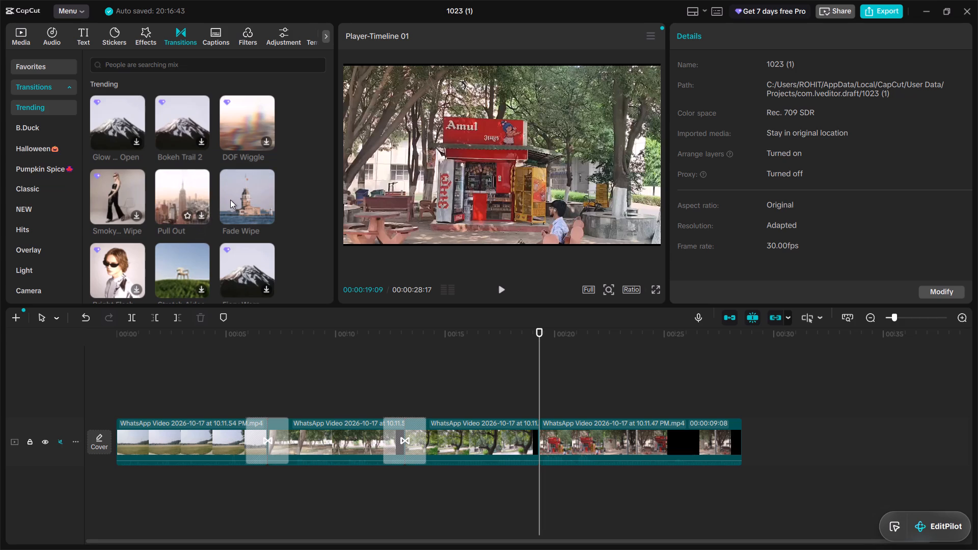
left_click(265, 214)
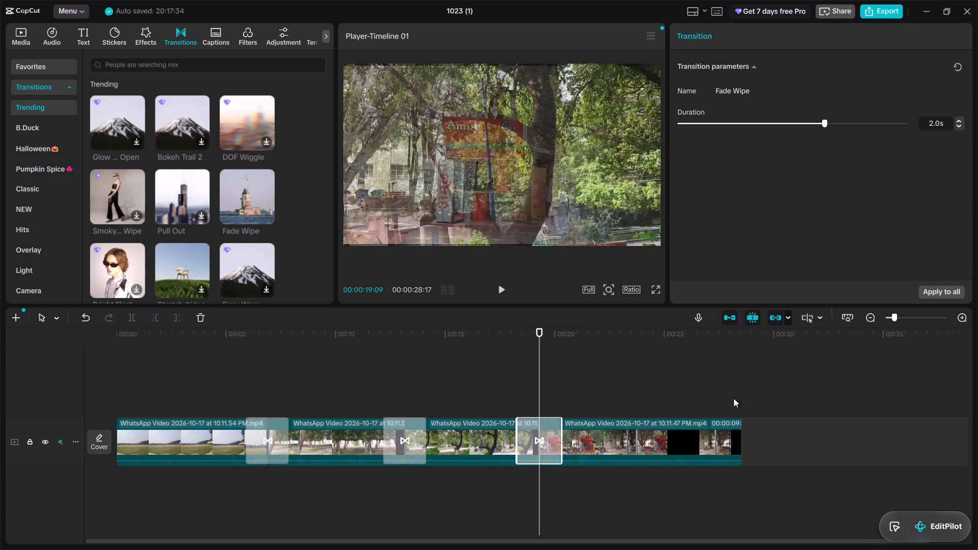
Trim the end of the fourth clip at about 00:00:24:23 by deleting everything after that point.
left_click(726, 446)
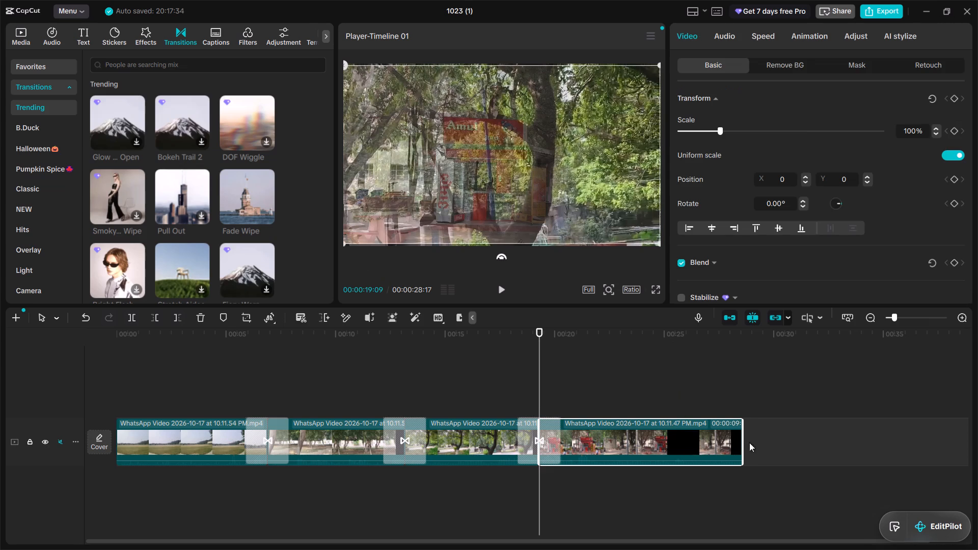
left_click(698, 441)
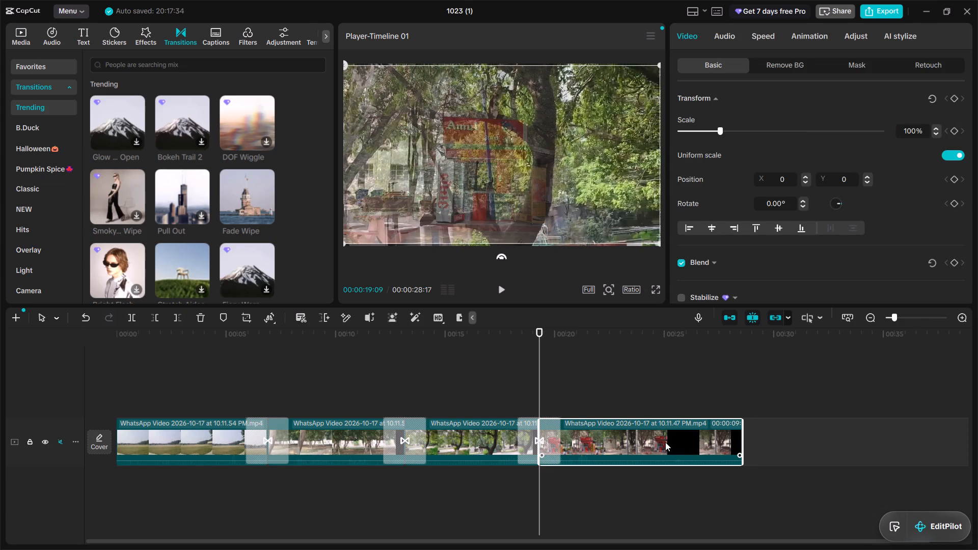
left_click(665, 442)
double_click(665, 442)
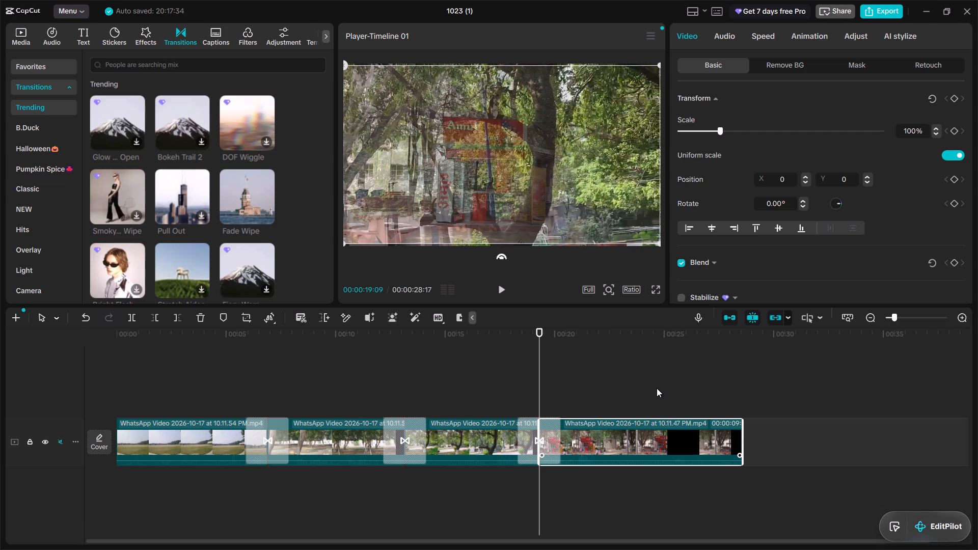
left_click(659, 389)
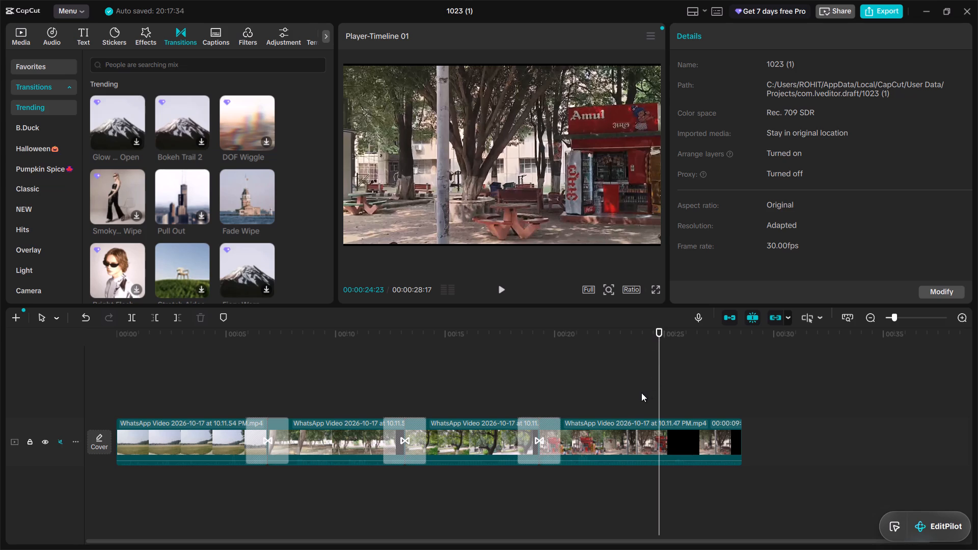
left_click(175, 316)
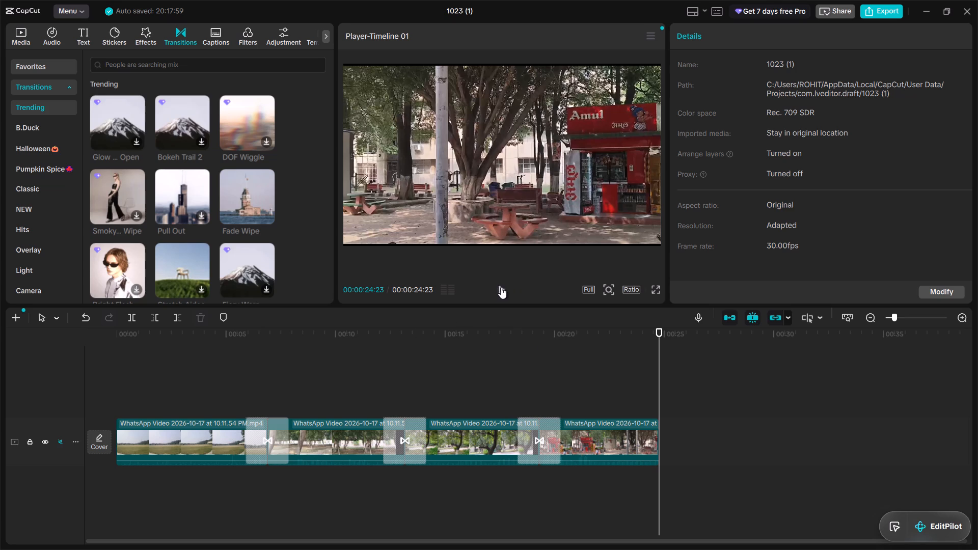
Play the timeline from about 00:00:17:27 to the end to review the transition between the third and fourth clips.
left_click(508, 361)
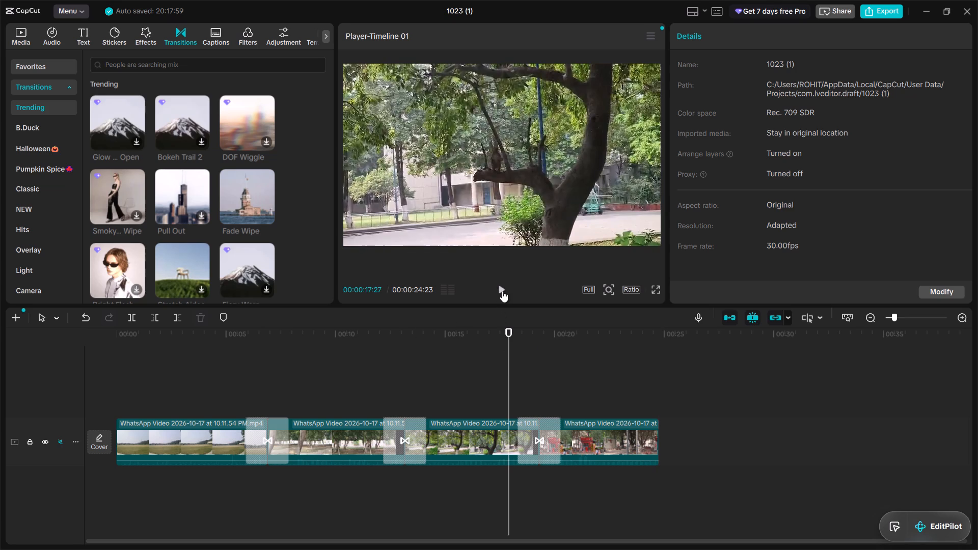
left_click(500, 288)
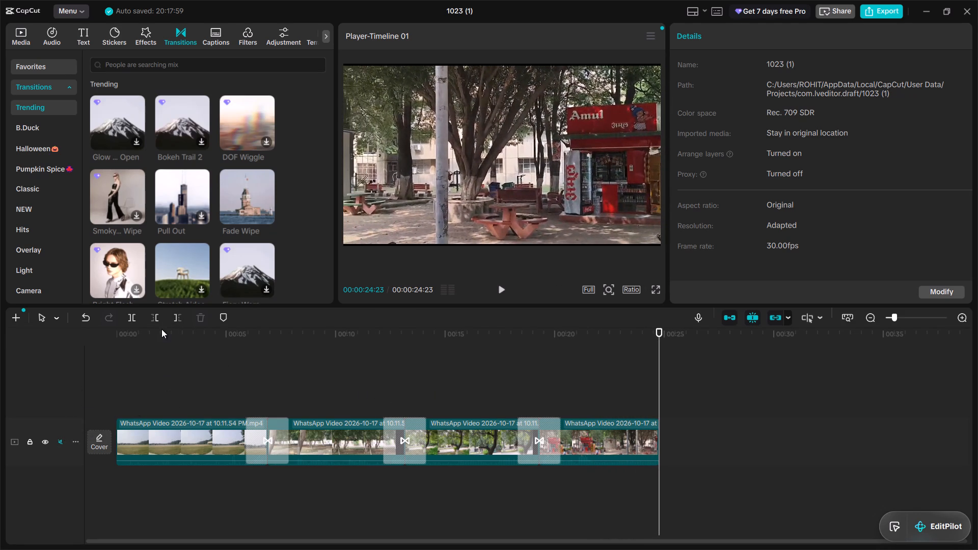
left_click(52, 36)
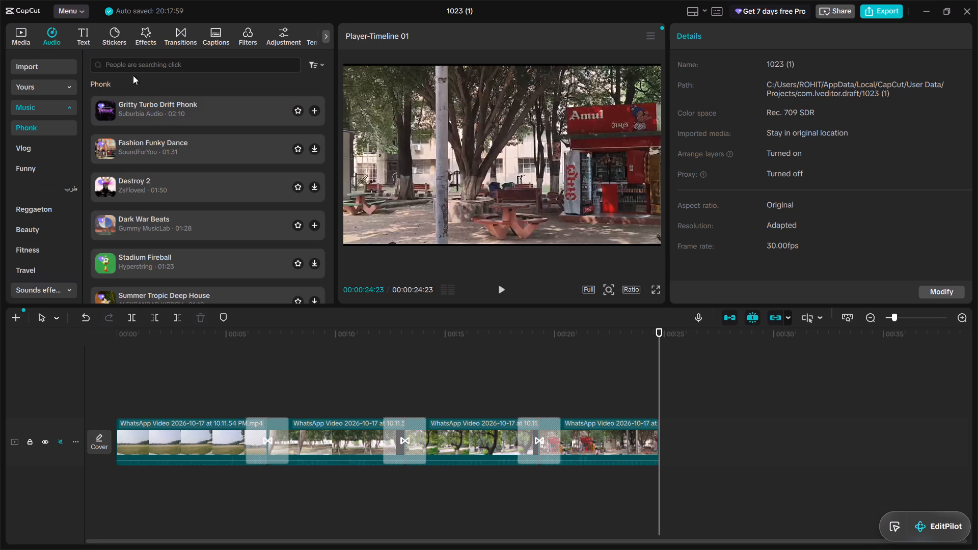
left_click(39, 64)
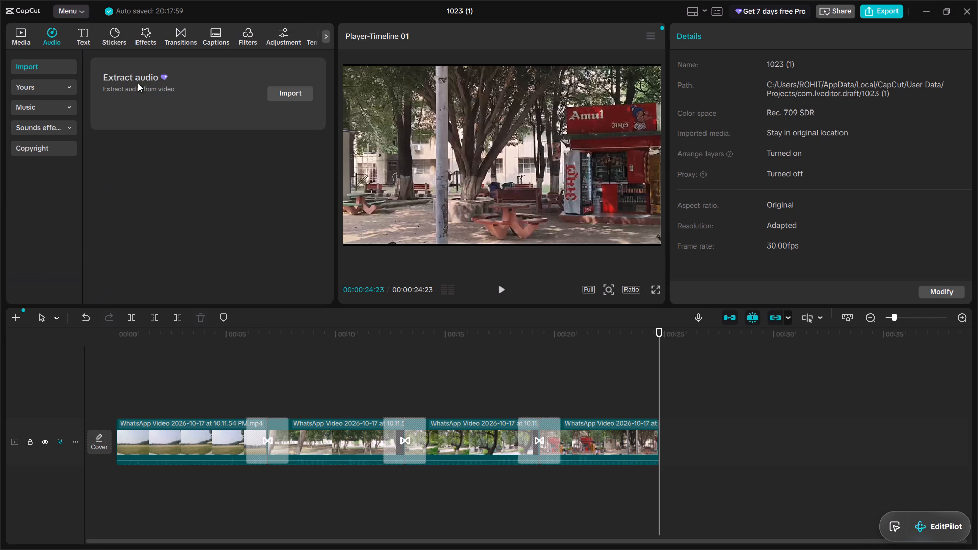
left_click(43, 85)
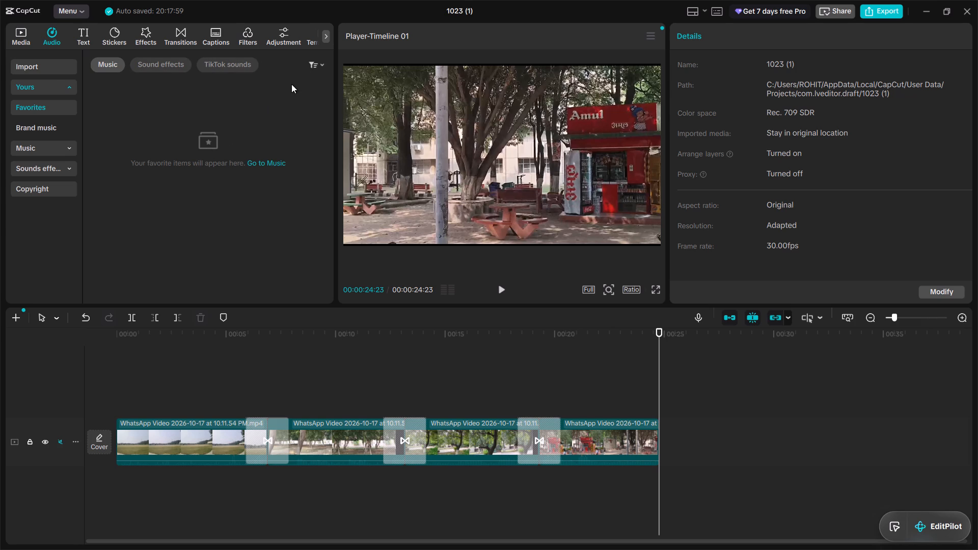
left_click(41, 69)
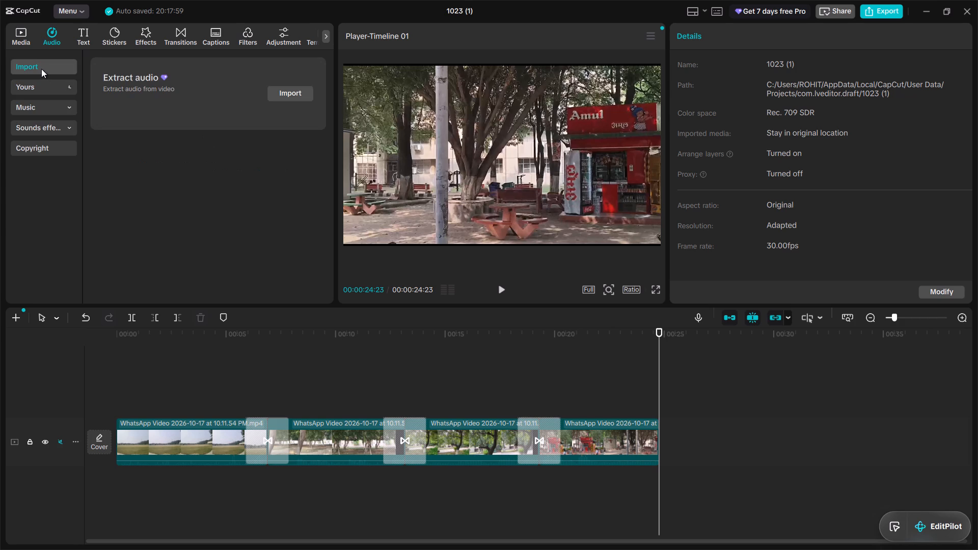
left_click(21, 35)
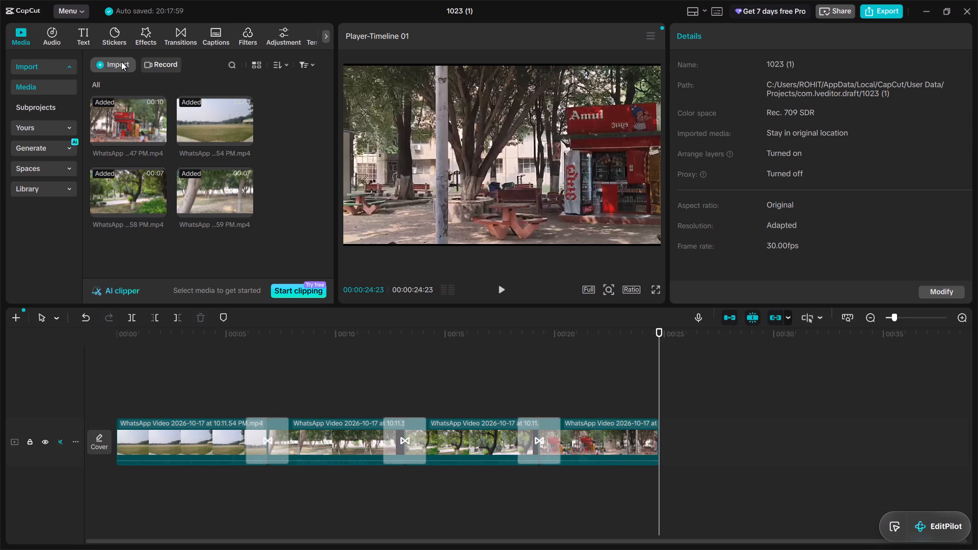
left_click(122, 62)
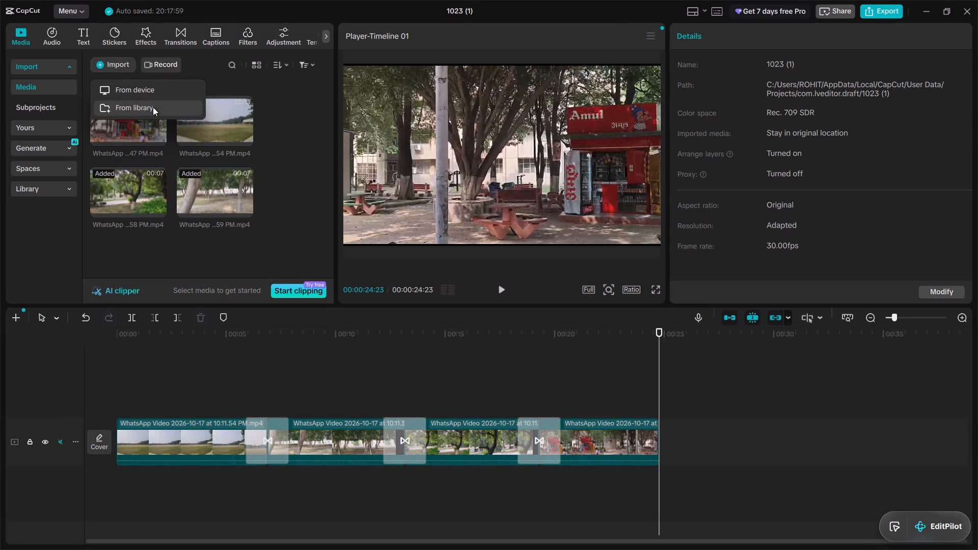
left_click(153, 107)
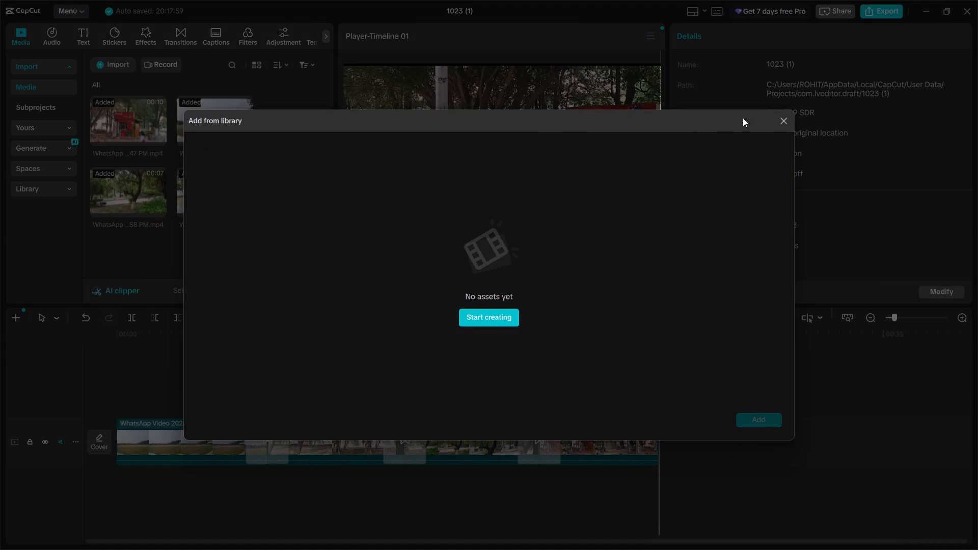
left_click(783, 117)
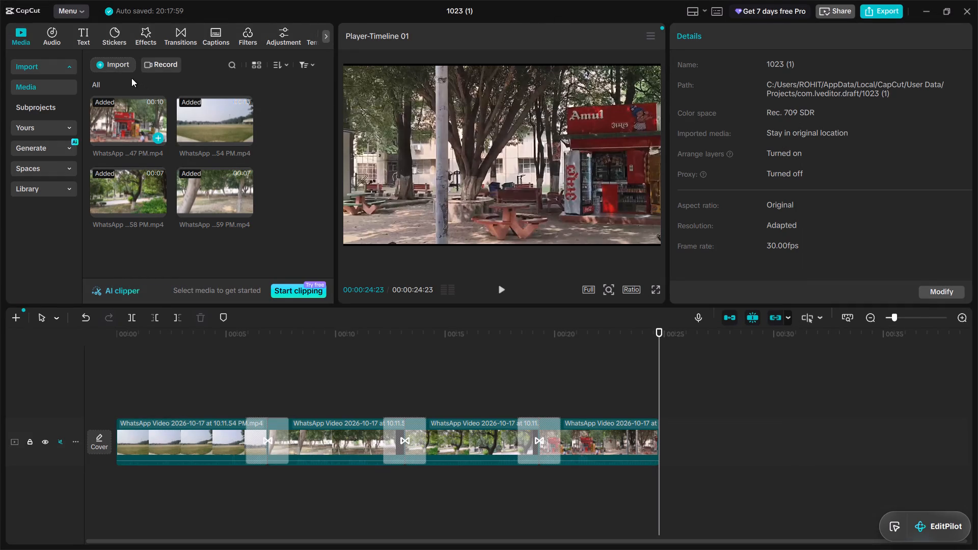
Import 1017 (4)(1).mp4 from the MOHIT MUSIC folder in Downloads into the project media.
left_click(120, 69)
left_click(137, 88)
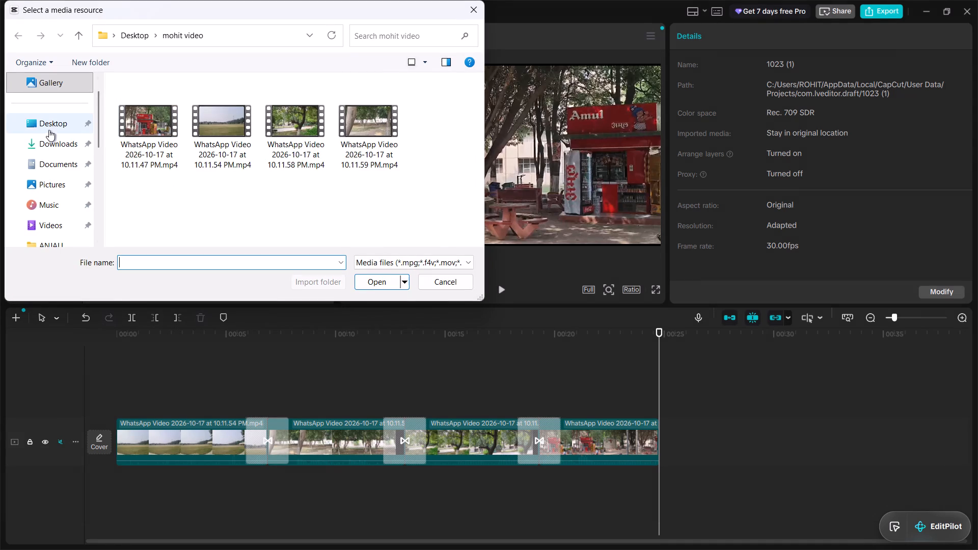
left_click(48, 143)
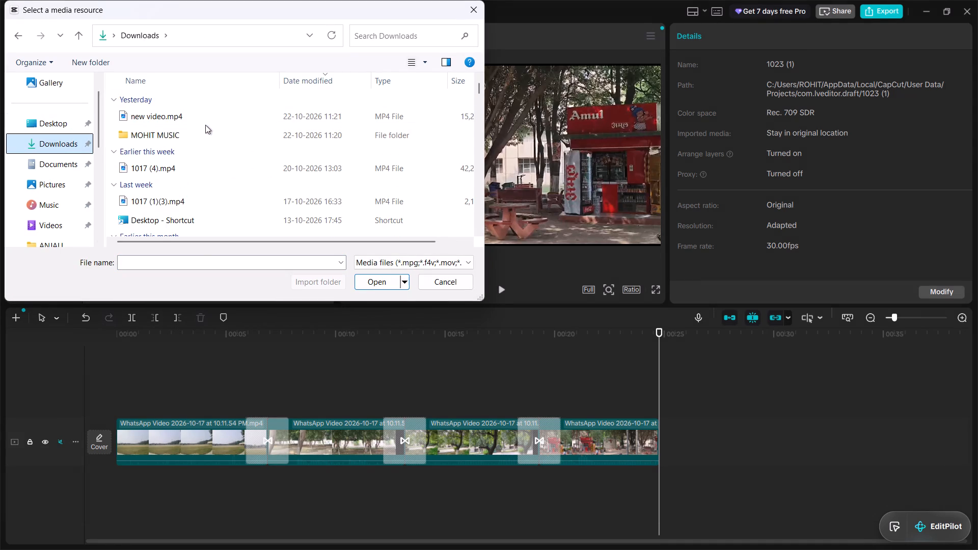
left_click(205, 135)
double_click(205, 135)
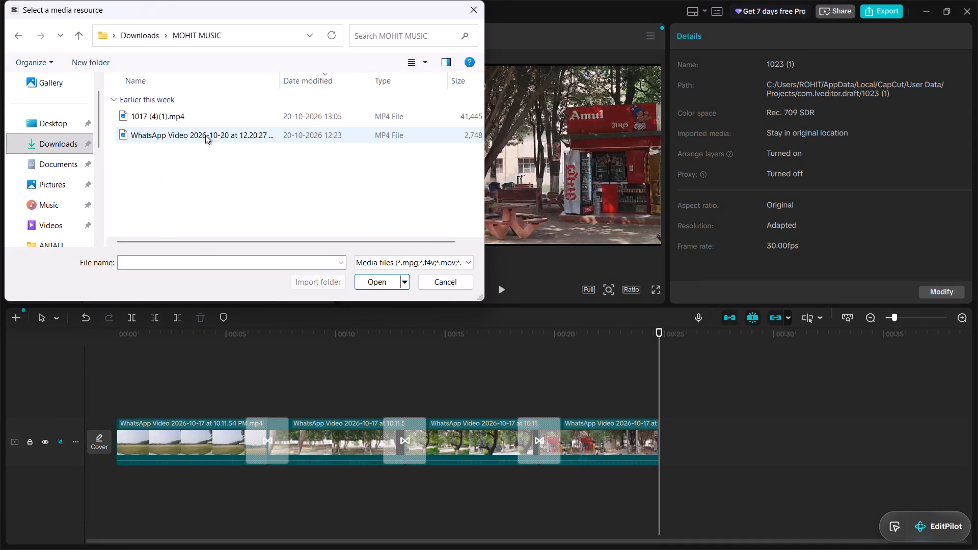
double_click(199, 120)
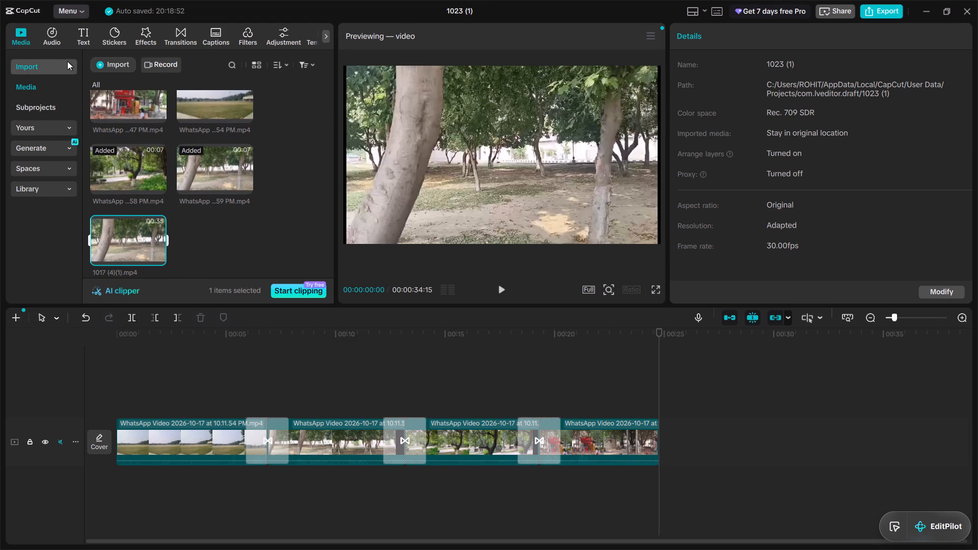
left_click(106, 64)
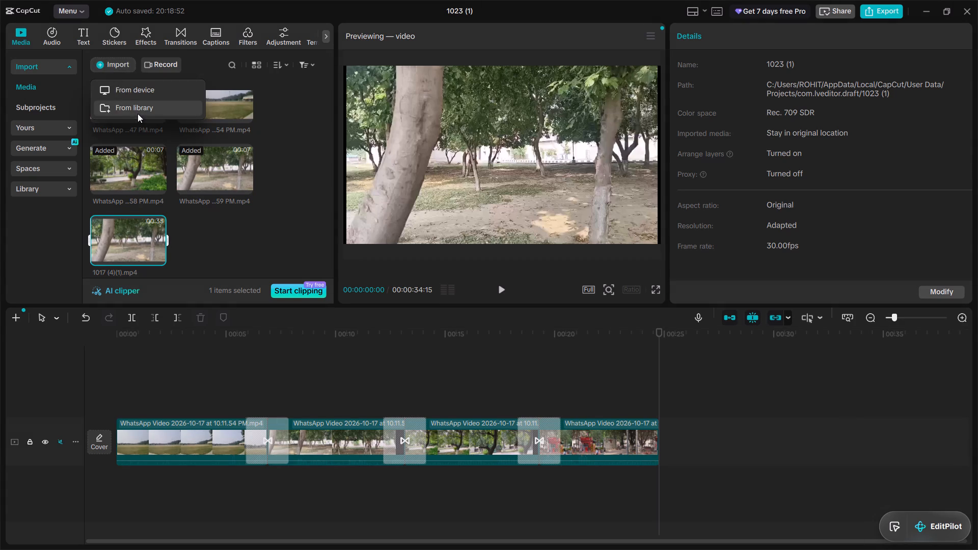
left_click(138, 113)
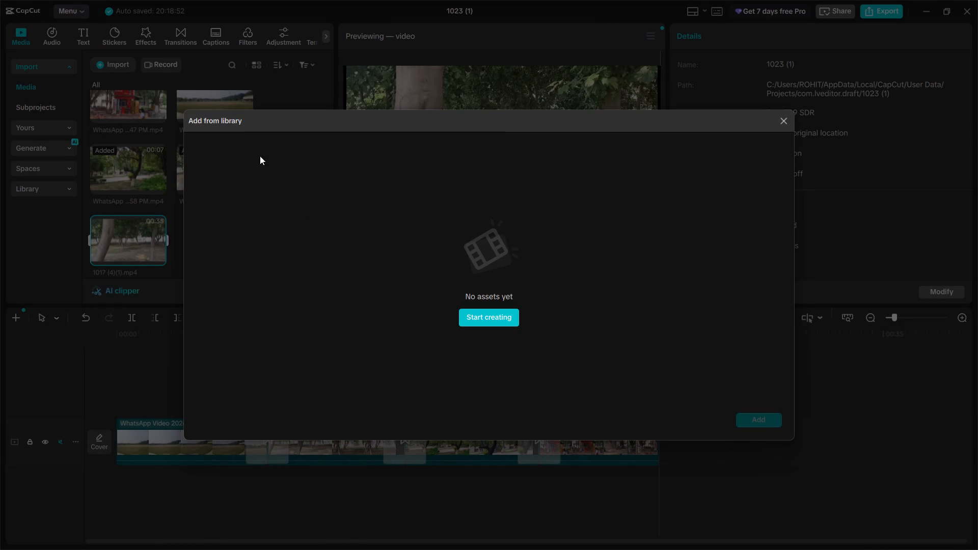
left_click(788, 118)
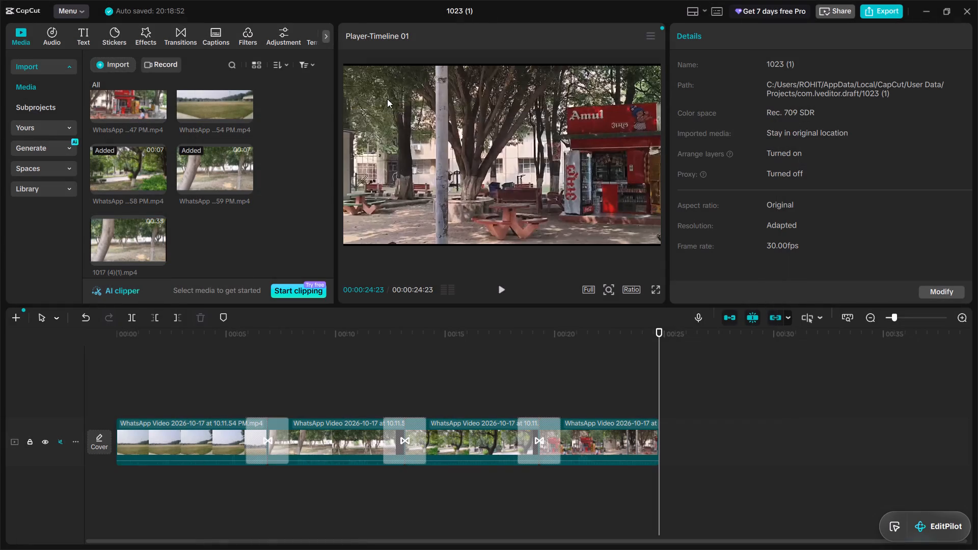
Import WhatsApp Video 2026-10-20 at 12.20.27 PM.mp4 from the MOHIT MUSIC folder into the project media.
left_click(111, 57)
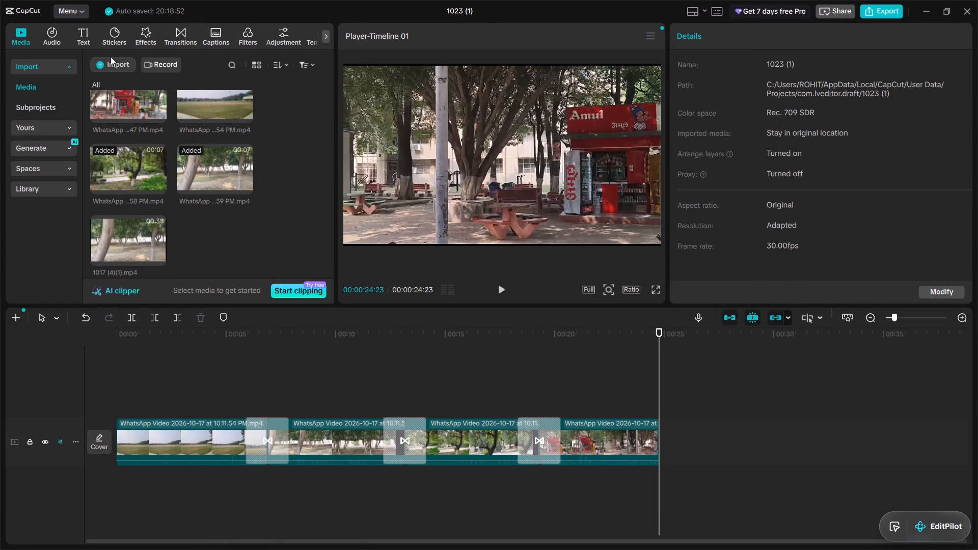
left_click(111, 61)
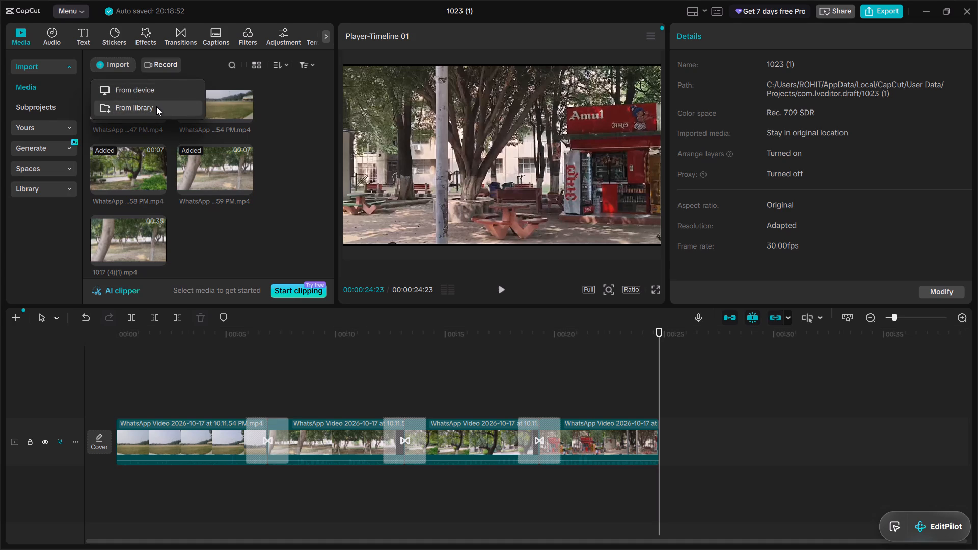
left_click(153, 88)
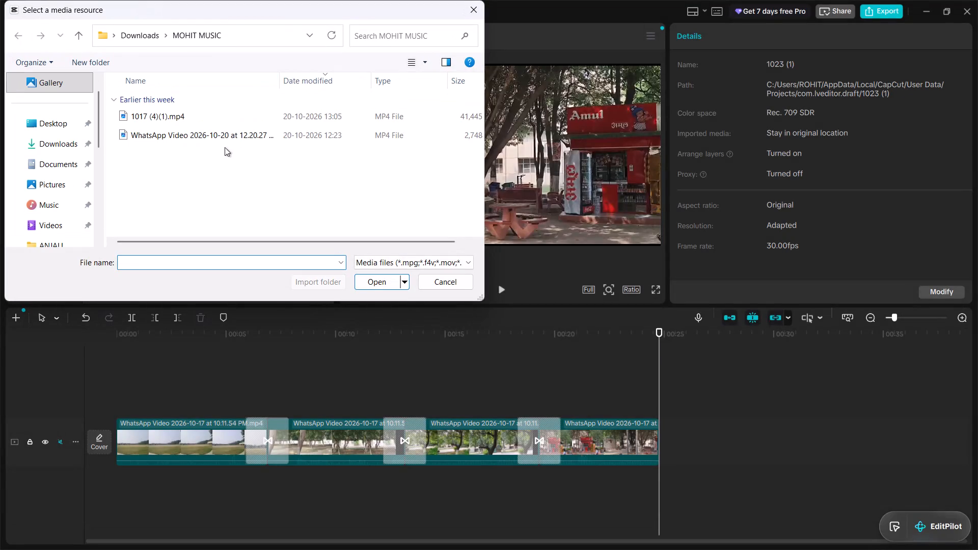
double_click(194, 135)
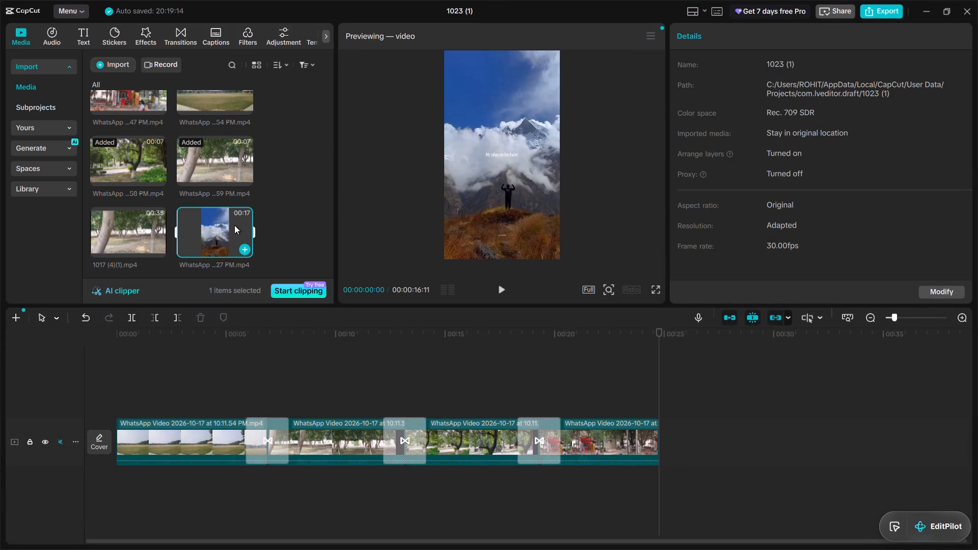
Add the 12.20.27 PM video to the timeline and place it on a track above the main clips, starting at 00:00.
left_click(242, 248)
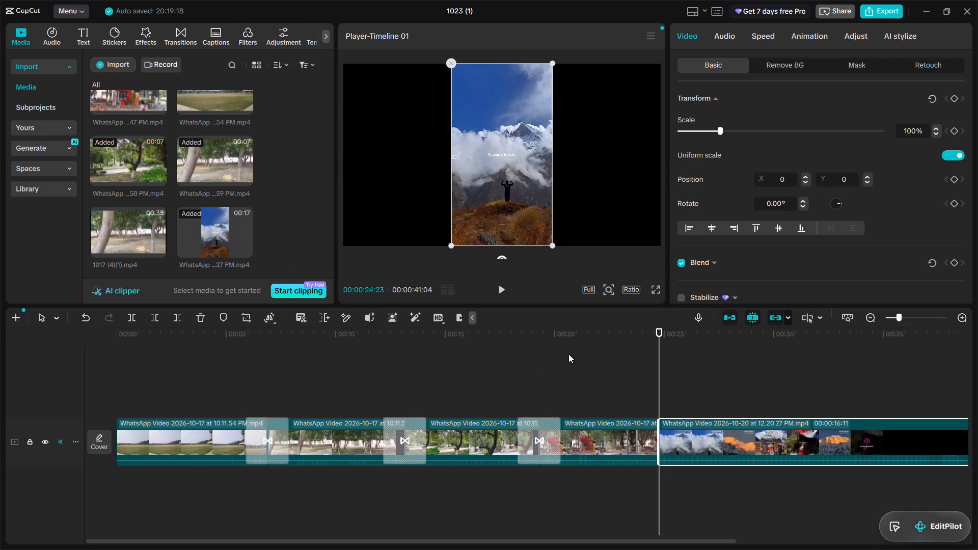
left_click_drag(729, 448, 535, 536)
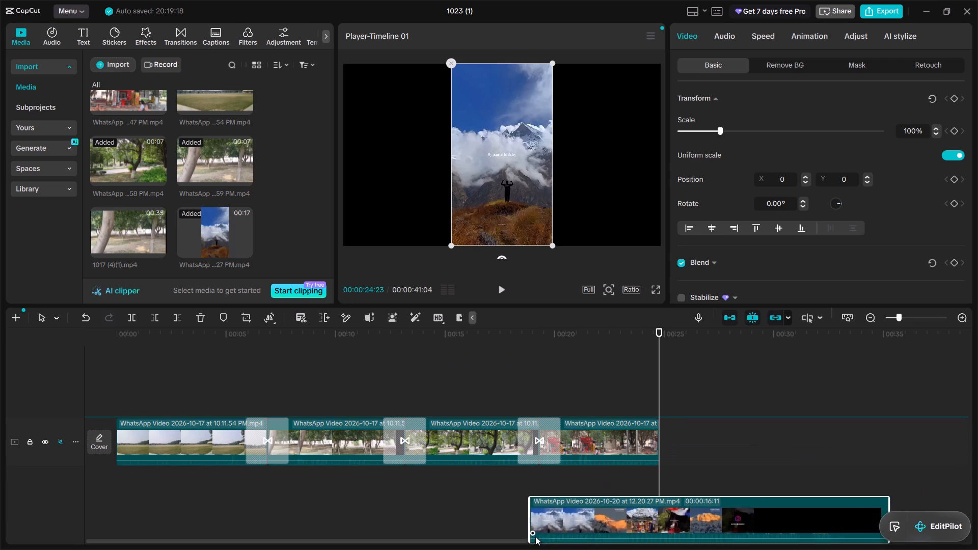
left_click_drag(535, 536, 263, 501)
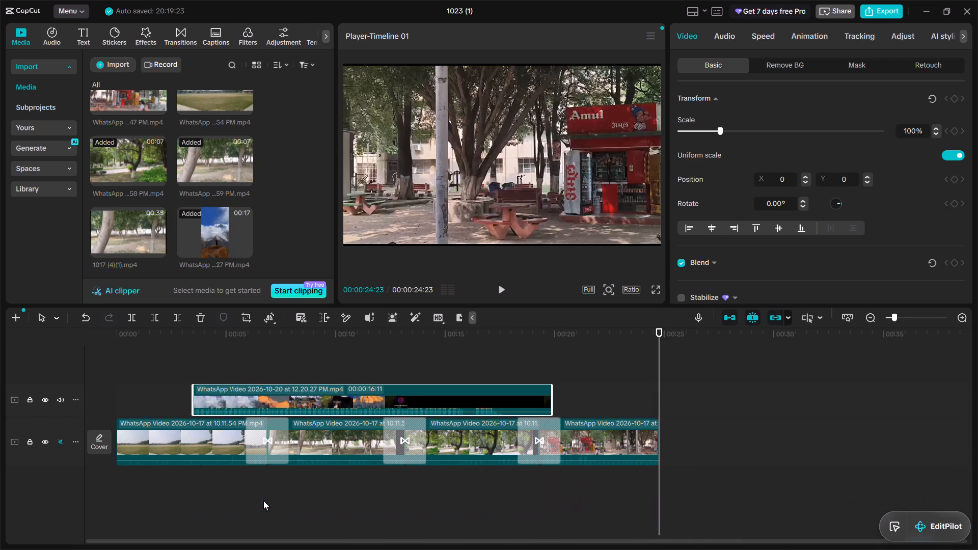
left_click_drag(254, 392, 139, 468)
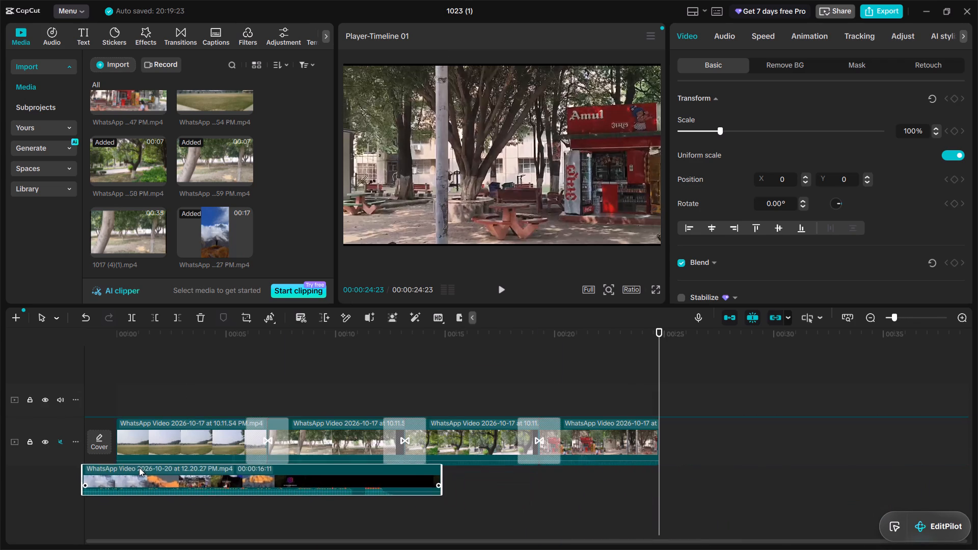
left_click_drag(139, 468, 146, 471)
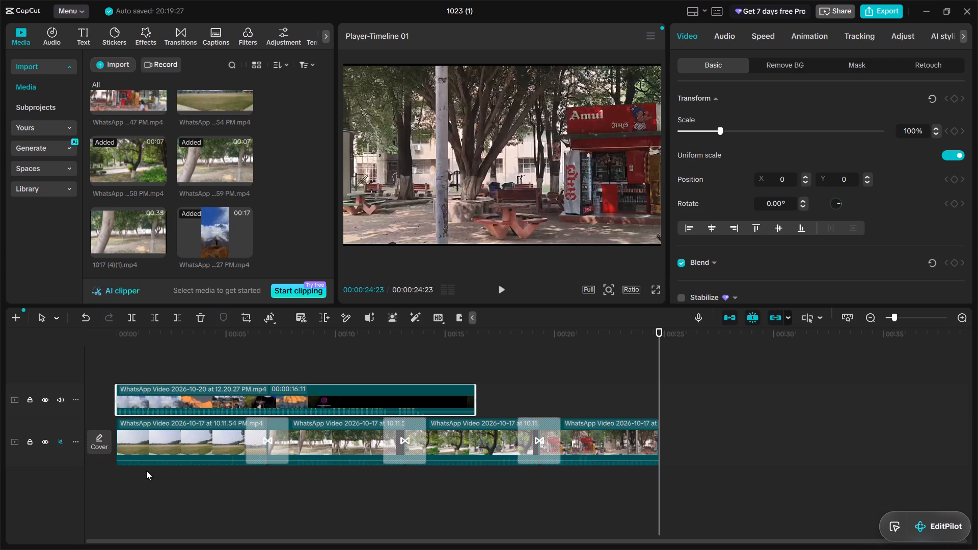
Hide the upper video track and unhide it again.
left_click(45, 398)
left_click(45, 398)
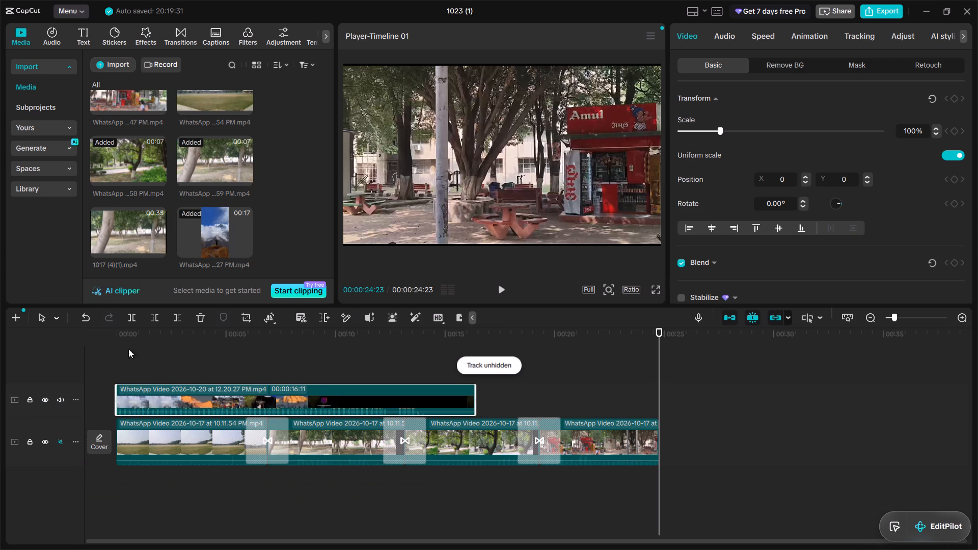
Play the timeline from the start to review the main clips together with the video on the upper track.
left_click(159, 444)
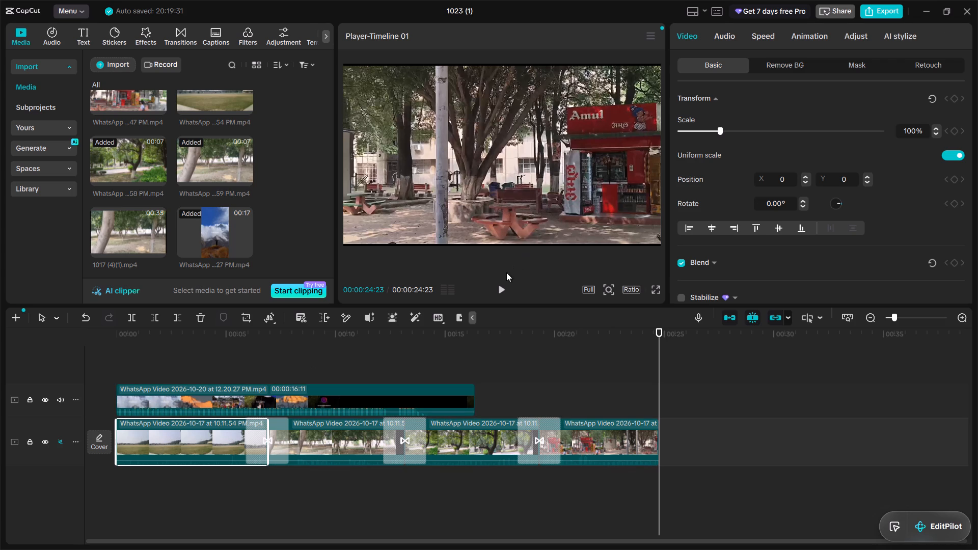
left_click(502, 286)
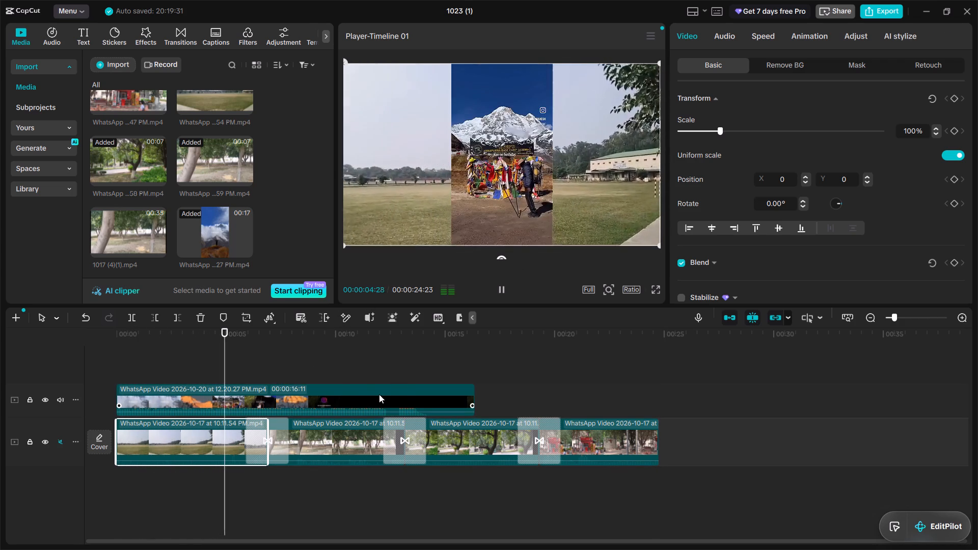
Shrink the upper-track video to 19% scale and move it off the frame to about X 2385, Y 266.
left_click(335, 391)
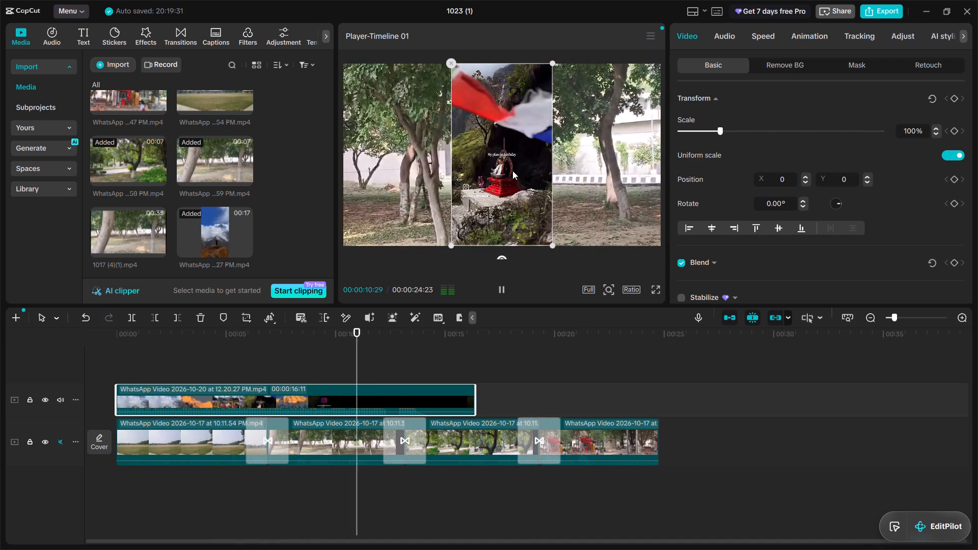
scroll(505, 173, "down", 1, "ctrl")
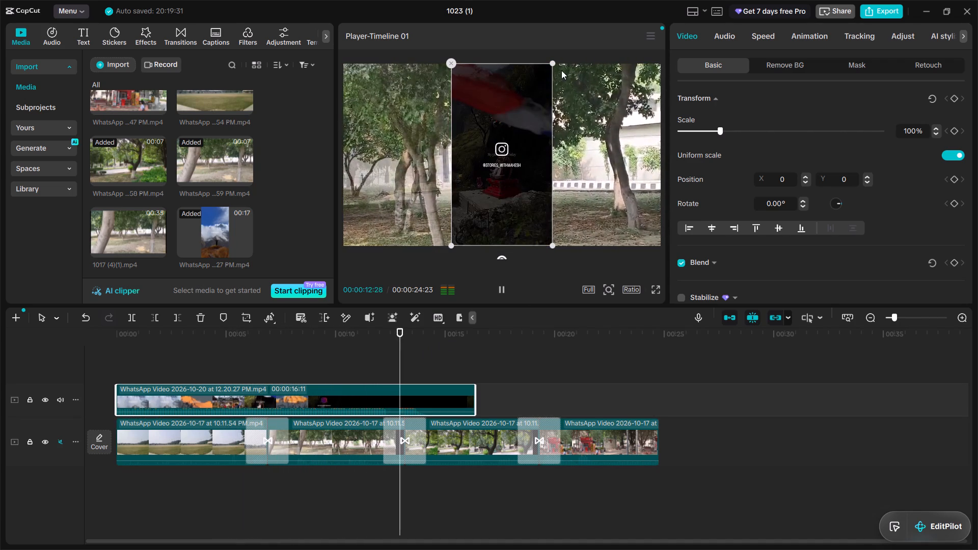
left_click_drag(551, 61, 504, 179)
left_click_drag(496, 155, 646, 151)
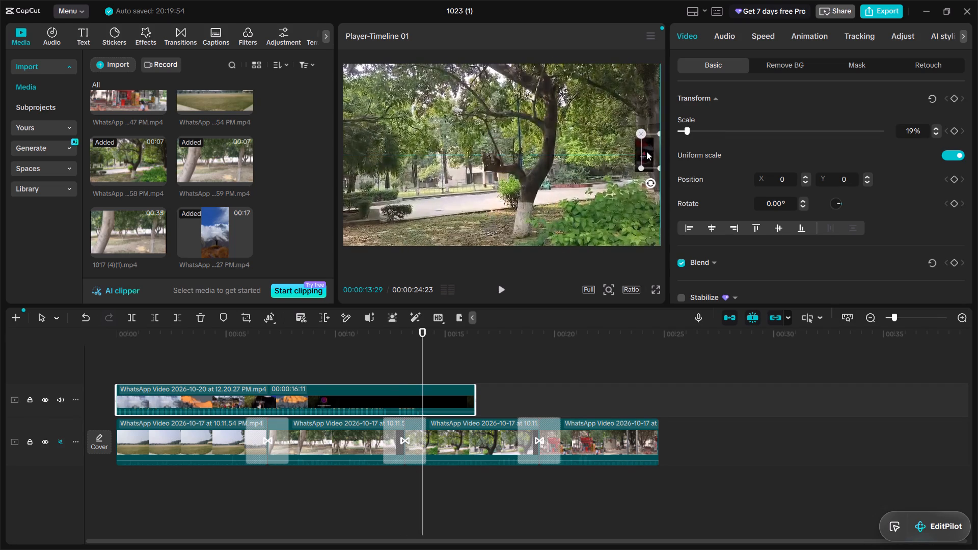
left_click_drag(646, 151, 693, 133)
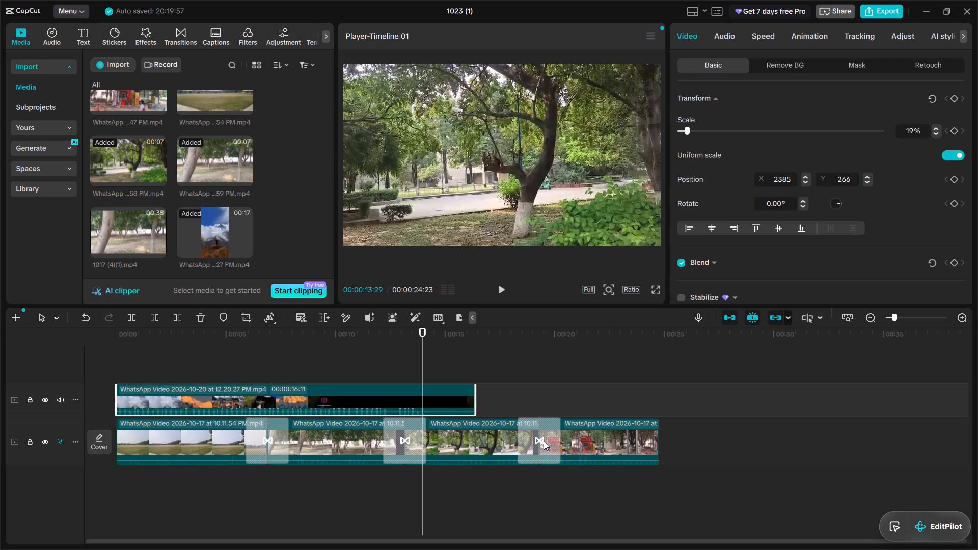
Trim the end of the third main clip back to about 00:15 on the timeline.
left_click(507, 447)
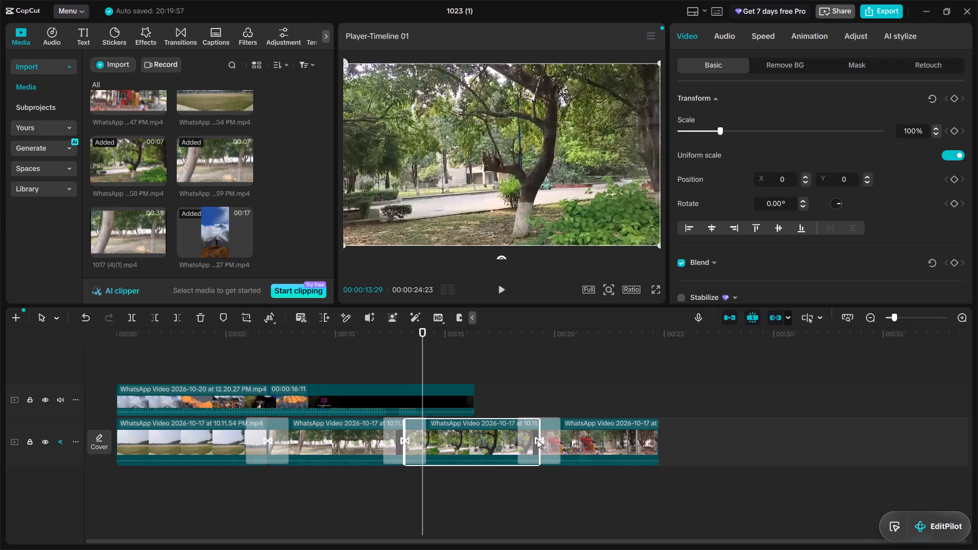
left_click_drag(540, 439, 506, 443)
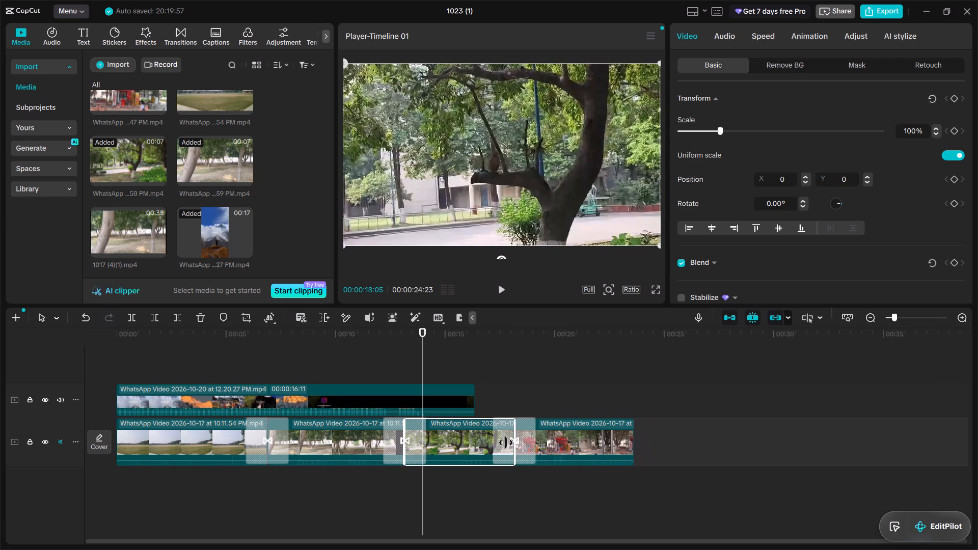
left_click_drag(506, 443, 464, 448)
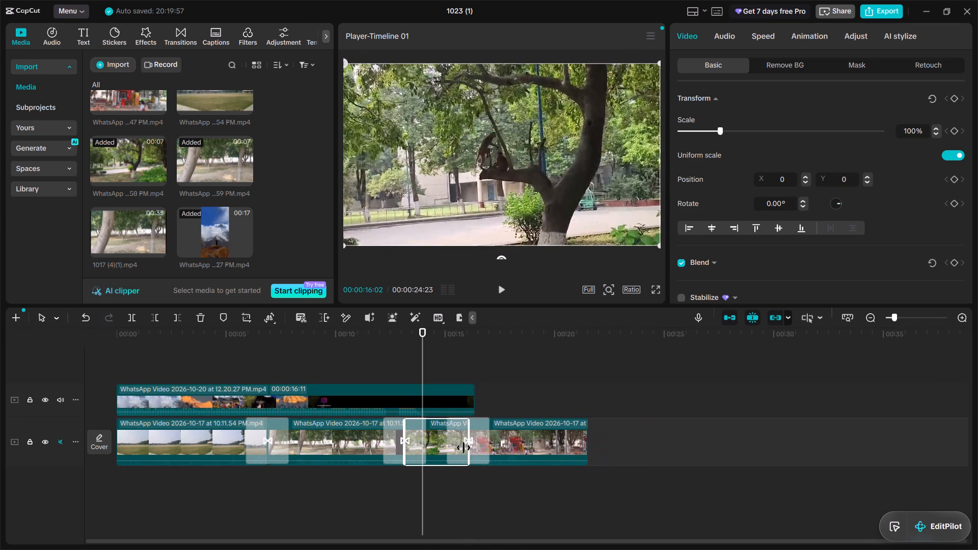
left_click_drag(464, 448, 452, 448)
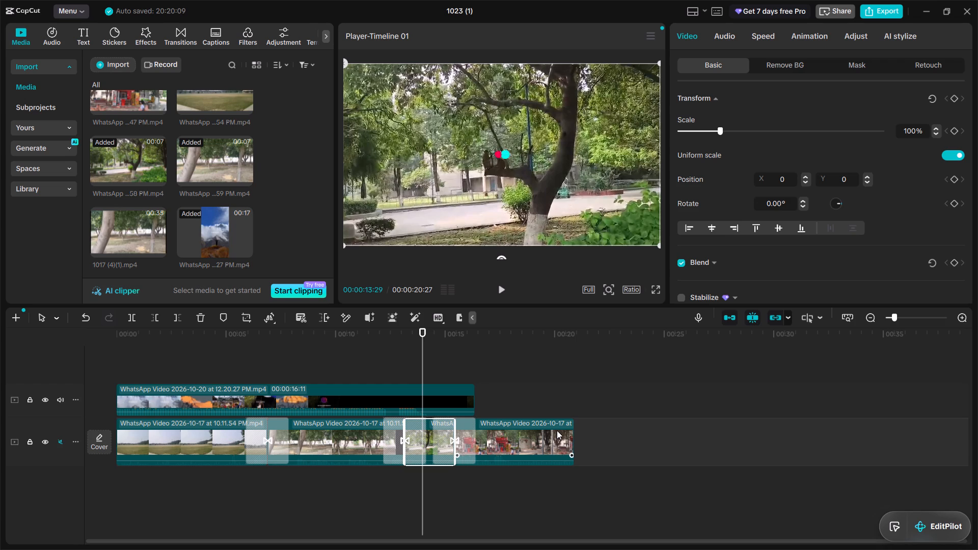
Trim the end of the last main clip so the main track ends at 00:00:18:29.
left_click(561, 430)
left_click_drag(575, 436, 538, 438)
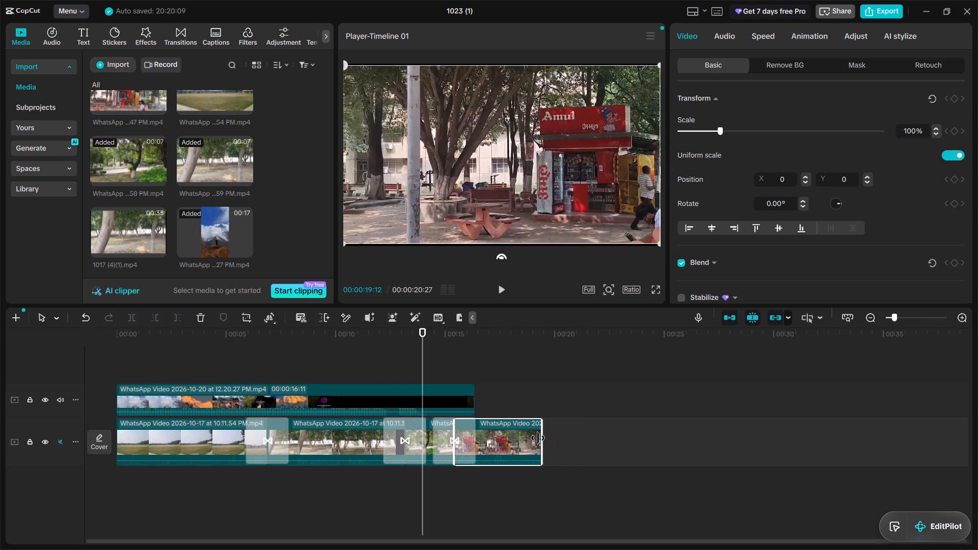
left_click_drag(538, 438, 529, 439)
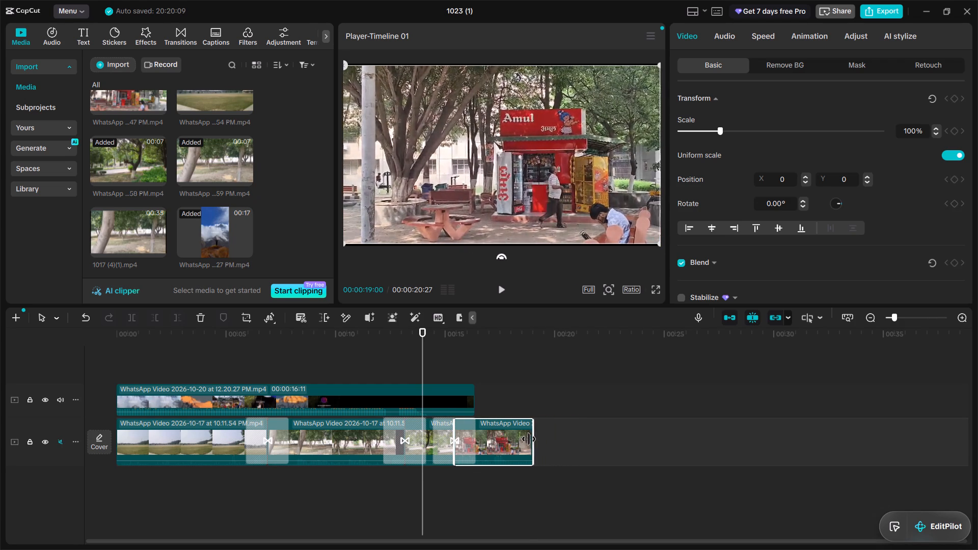
left_click_drag(529, 439, 530, 439)
Trim the end of the second main clip so the main track ends with the upper video at 00:00:16:11.
left_click(335, 443)
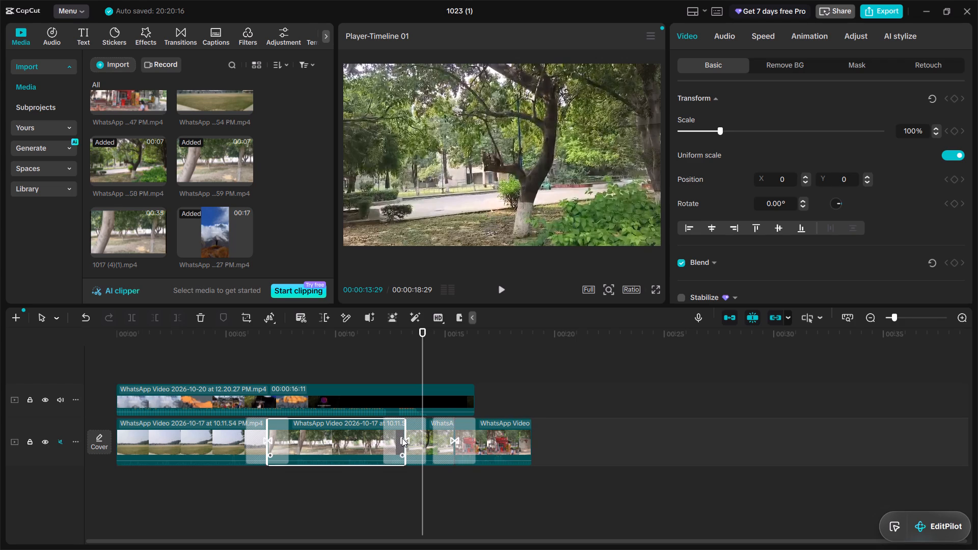
left_click_drag(407, 441, 384, 442)
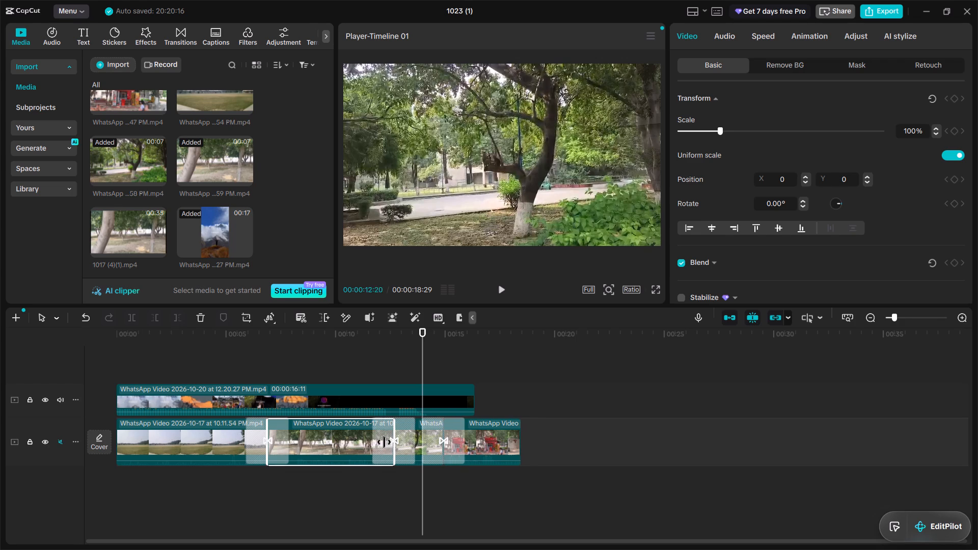
left_click_drag(384, 442, 344, 439)
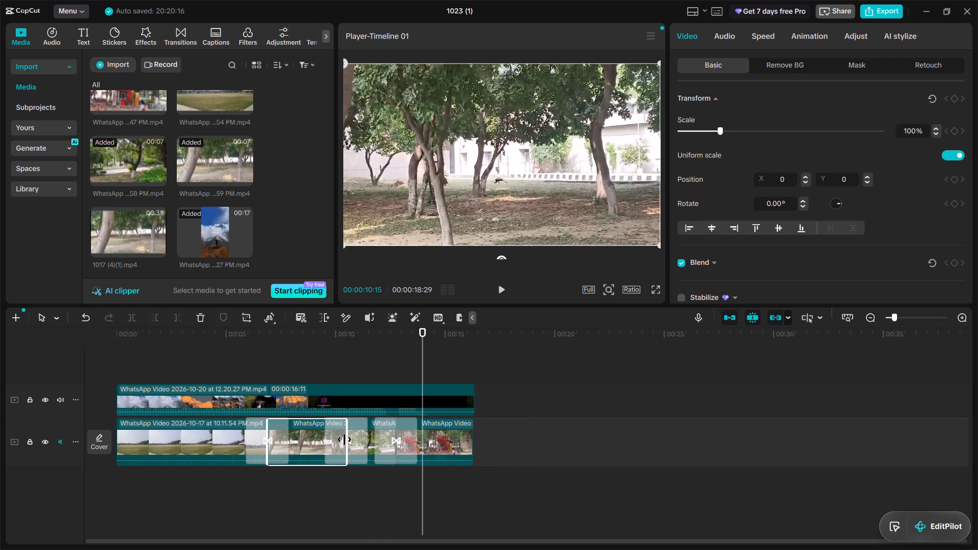
left_click_drag(344, 439, 347, 439)
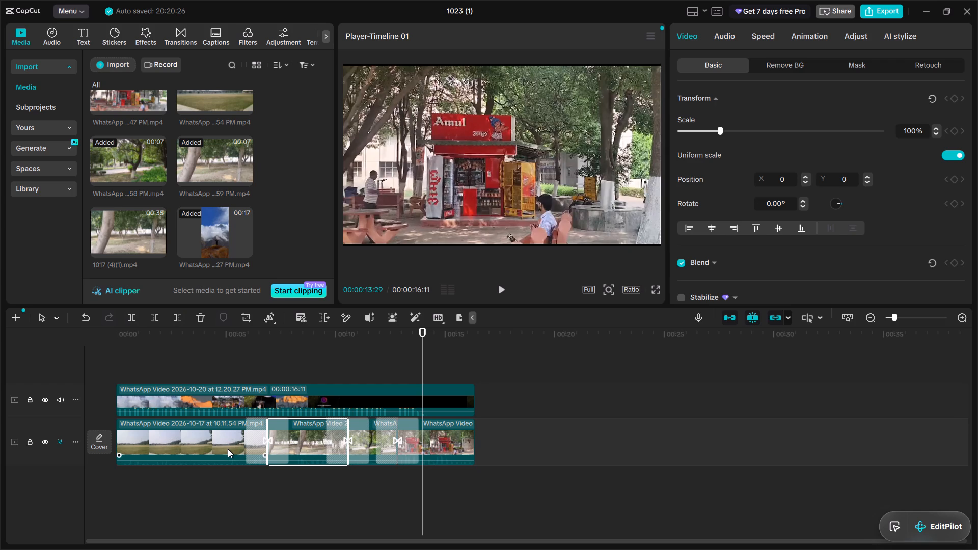
Play the edited video from the beginning of the timeline to its end to review the cuts.
left_click(228, 449)
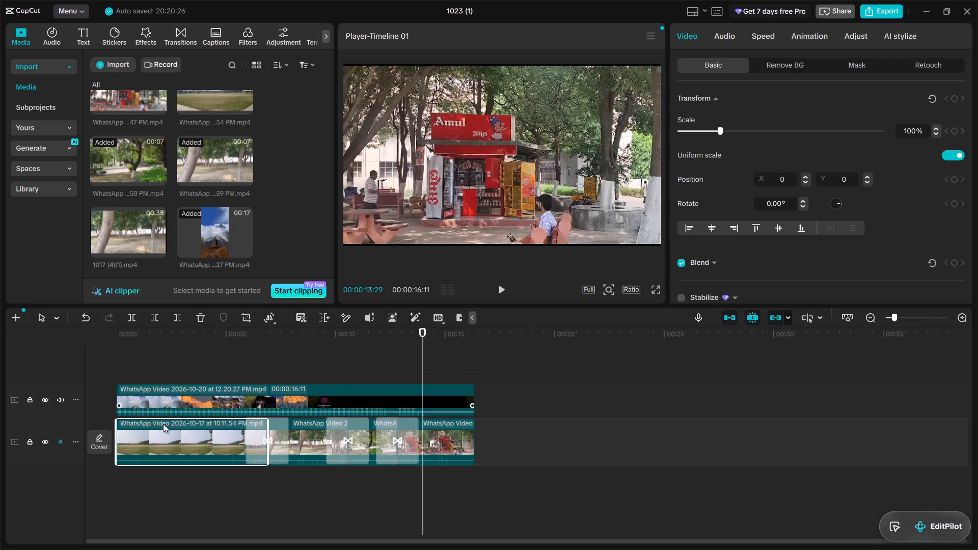
left_click(152, 432)
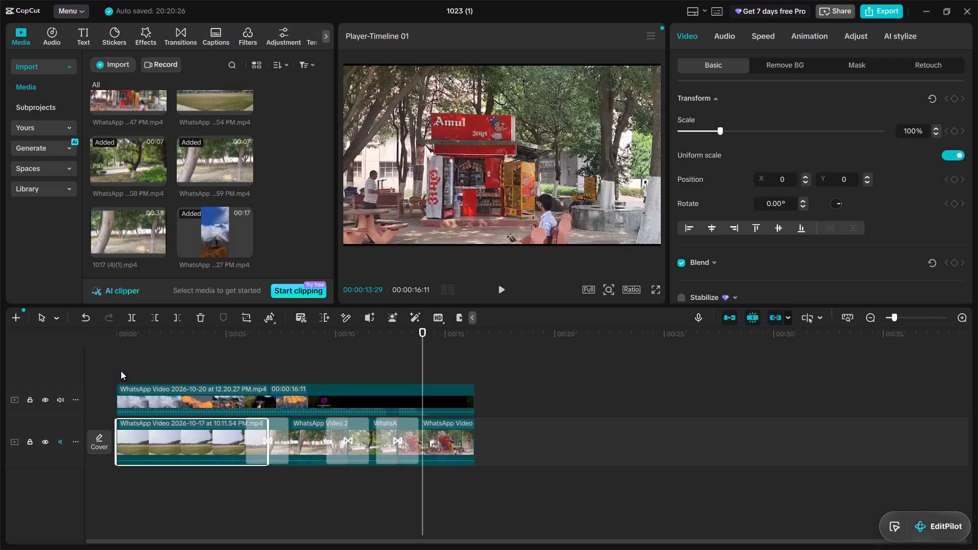
double_click(121, 371)
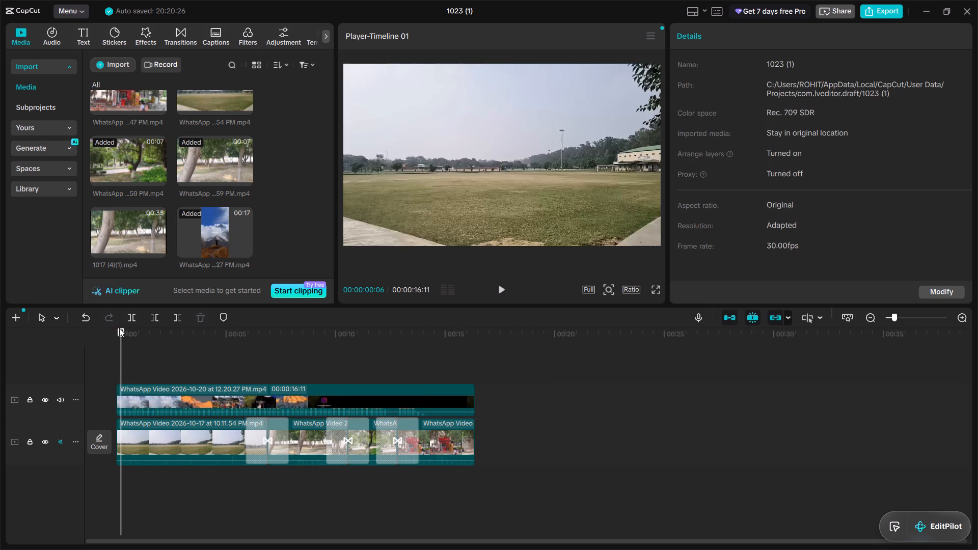
double_click(118, 345)
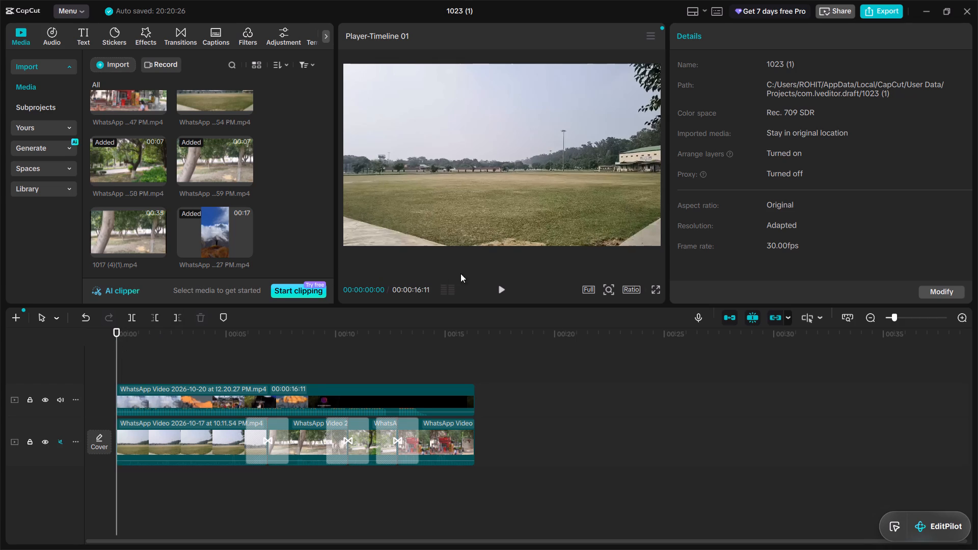
left_click(500, 288)
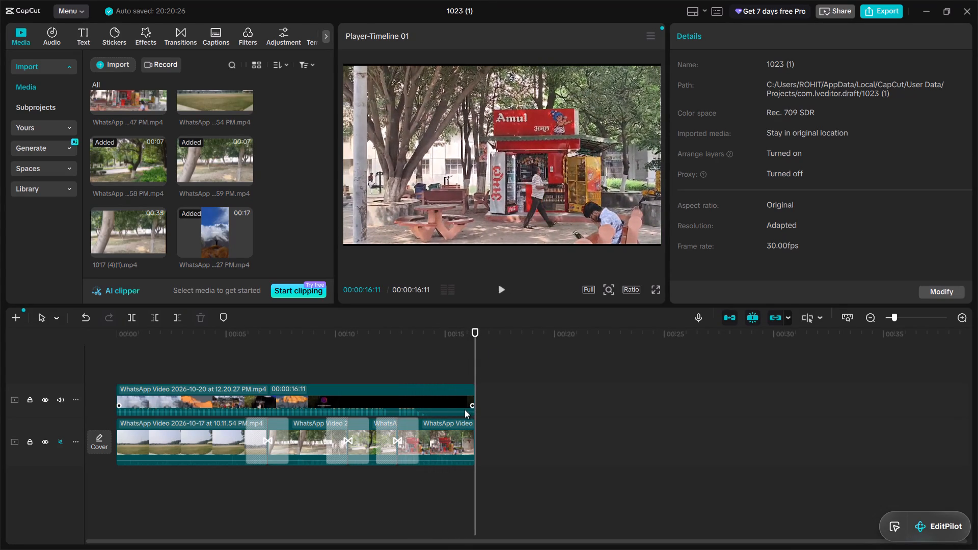
Trim the end of the first main clip back to about 00:04 so the main track ends at 00:00:13:19.
left_click(220, 449)
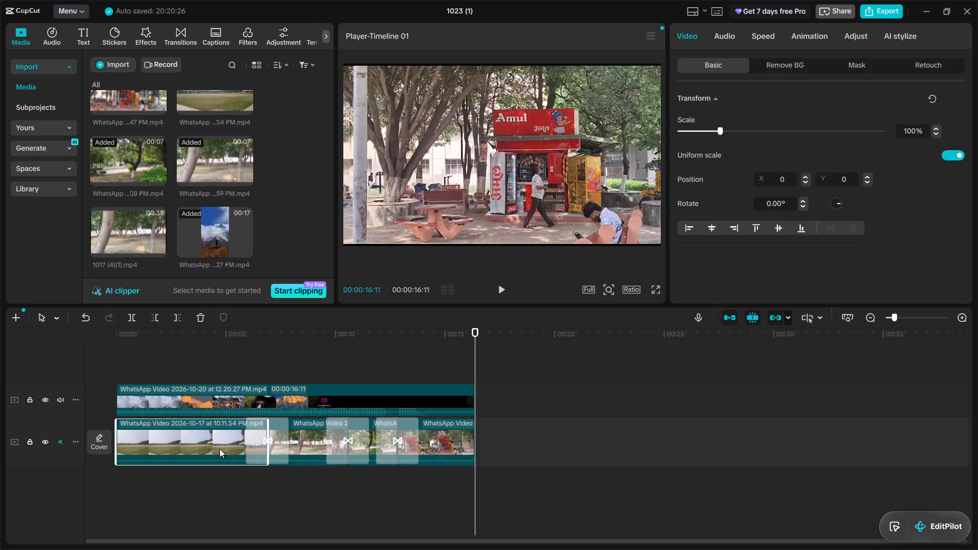
left_click_drag(266, 439, 228, 442)
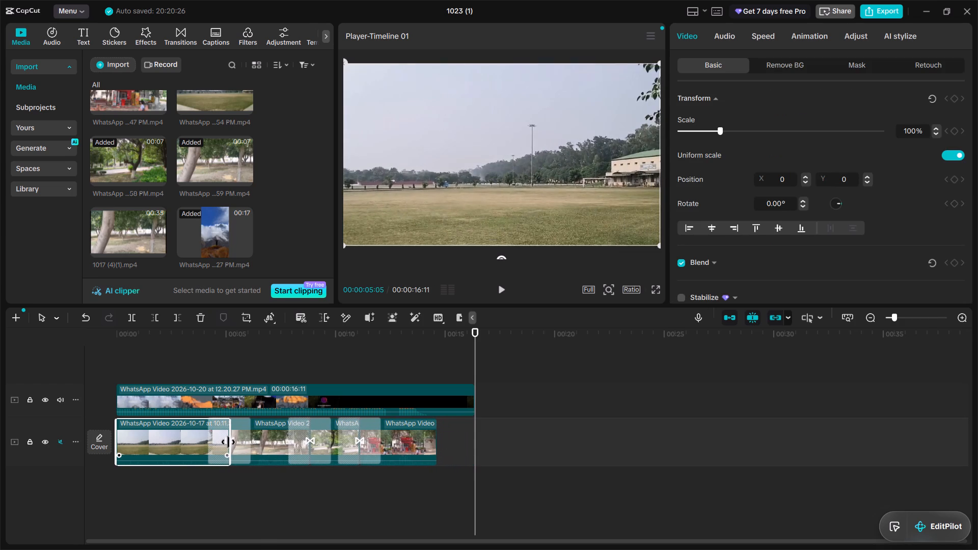
left_click_drag(228, 442, 210, 444)
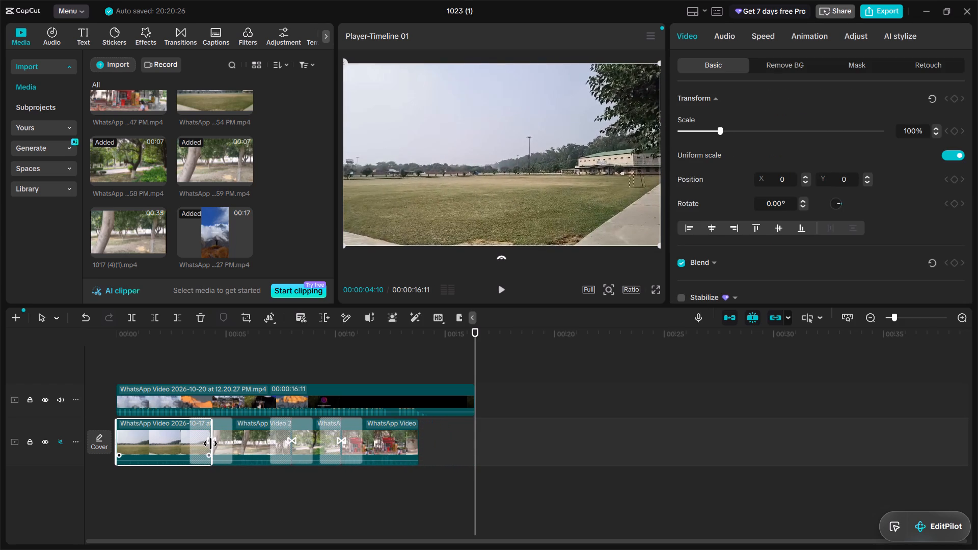
left_click_drag(210, 444, 206, 444)
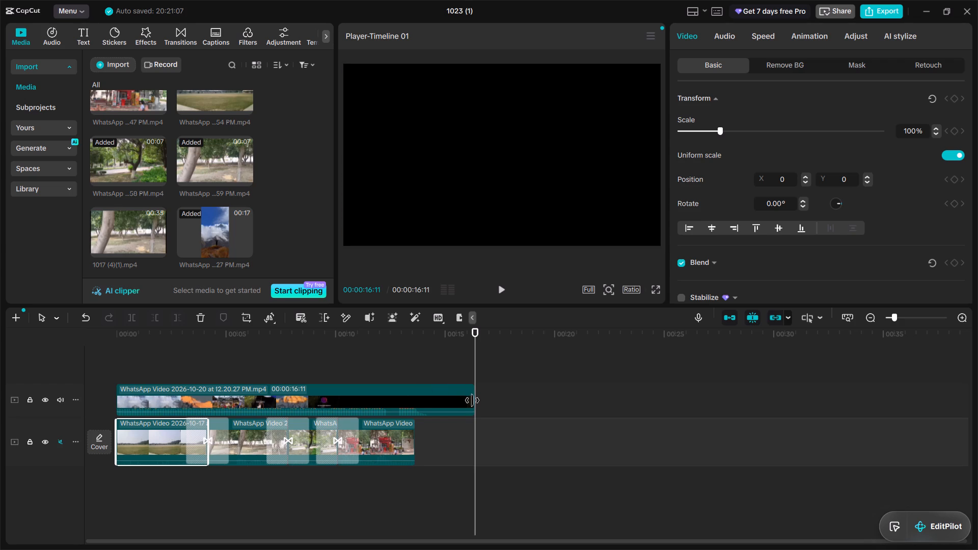
Trim the end of the upper-track video to 00:00:13:19, level with the end of the main track.
left_click_drag(472, 400, 406, 409)
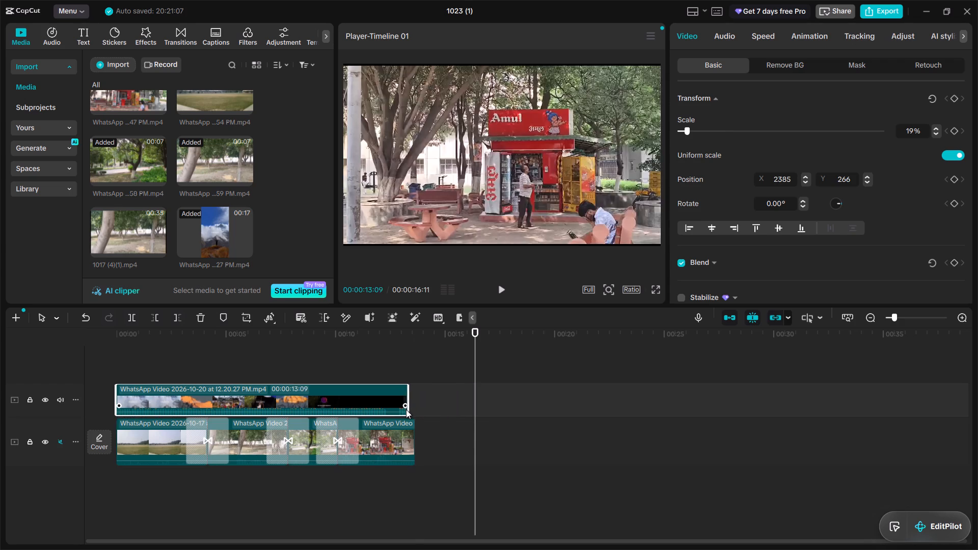
left_click_drag(406, 409, 409, 411)
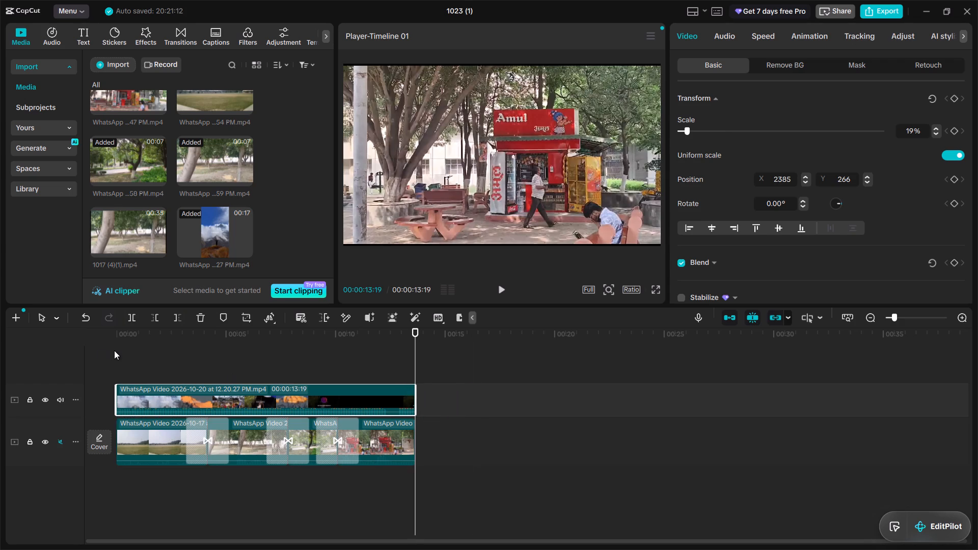
Play the shortened video from about 00:00:00:18 through to its end to review it.
left_click(114, 350)
left_click(129, 358)
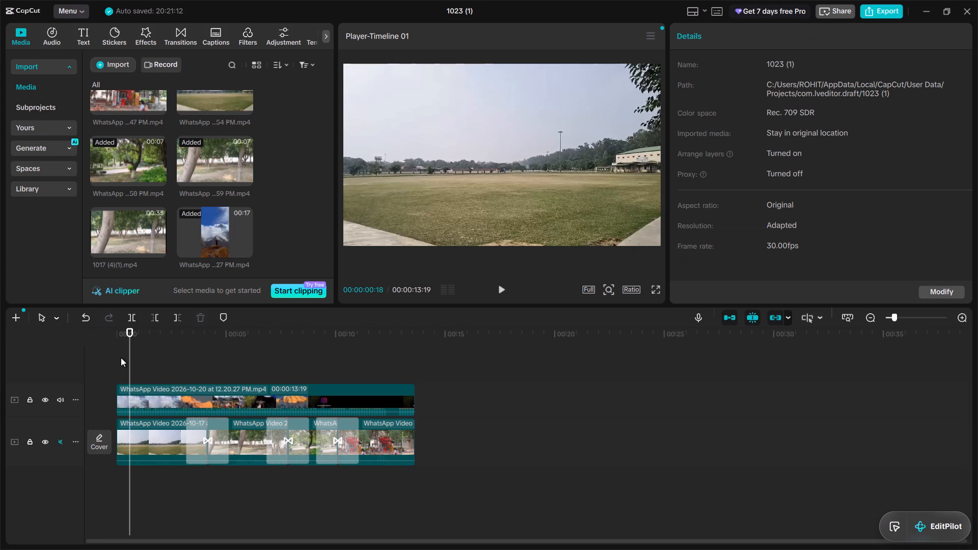
left_click(490, 286)
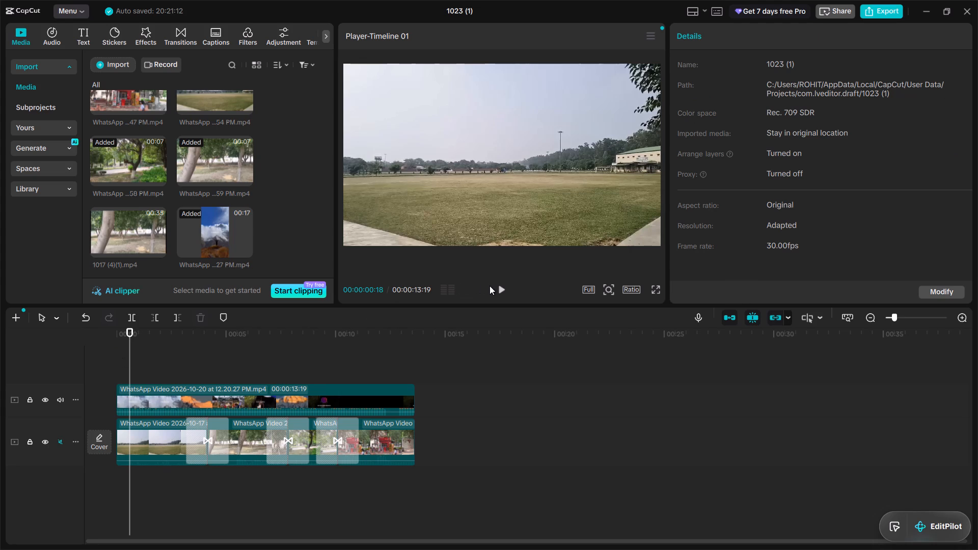
left_click(495, 288)
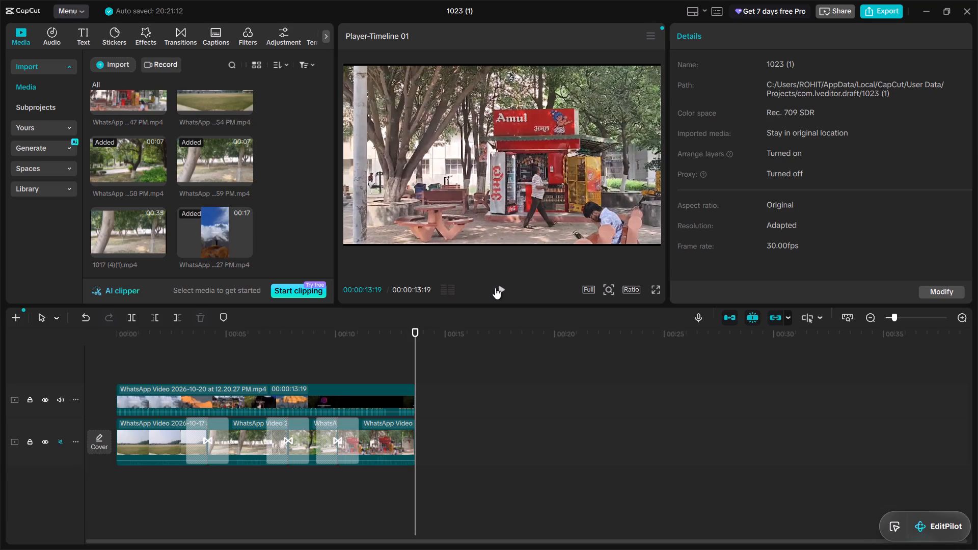
Trim the end of the first main clip back to about 00:03 on the timeline.
left_click(173, 449)
left_click_drag(209, 445, 182, 446)
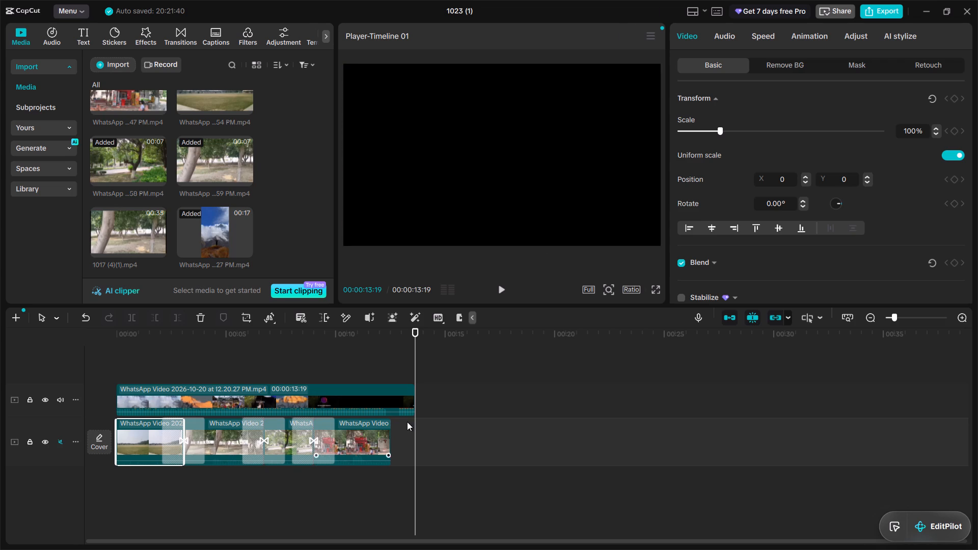
Trim the end of the upper-track video to 00:00:12:16, level with the end of the main clips.
left_click(413, 405)
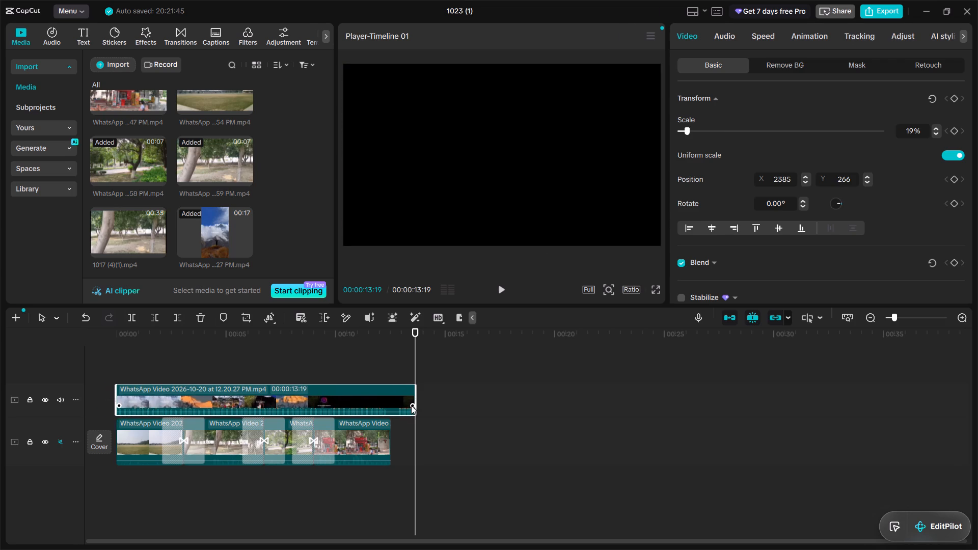
left_click_drag(417, 398, 393, 399)
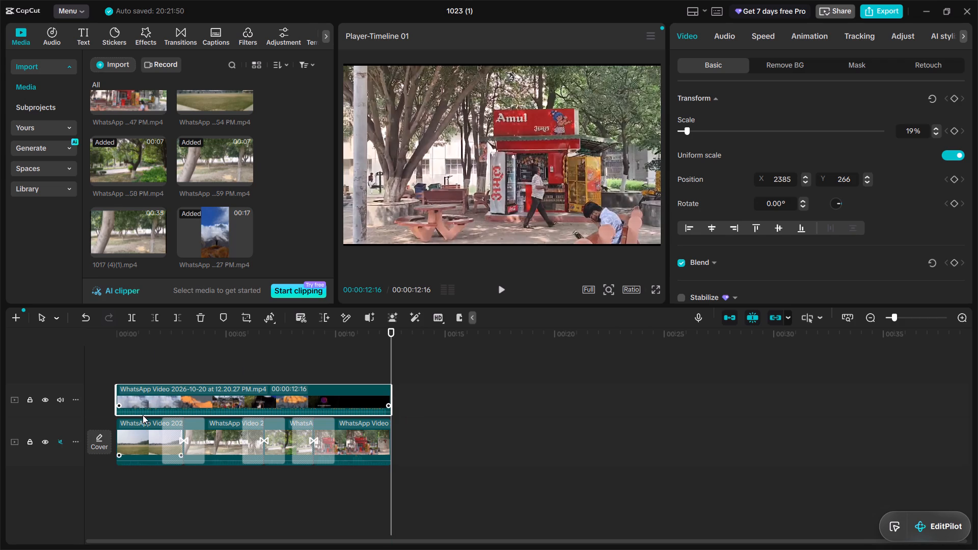
Play the whole timeline from 00:00 to check the trimmed clips against the upper video's sound.
left_click(116, 365)
double_click(118, 365)
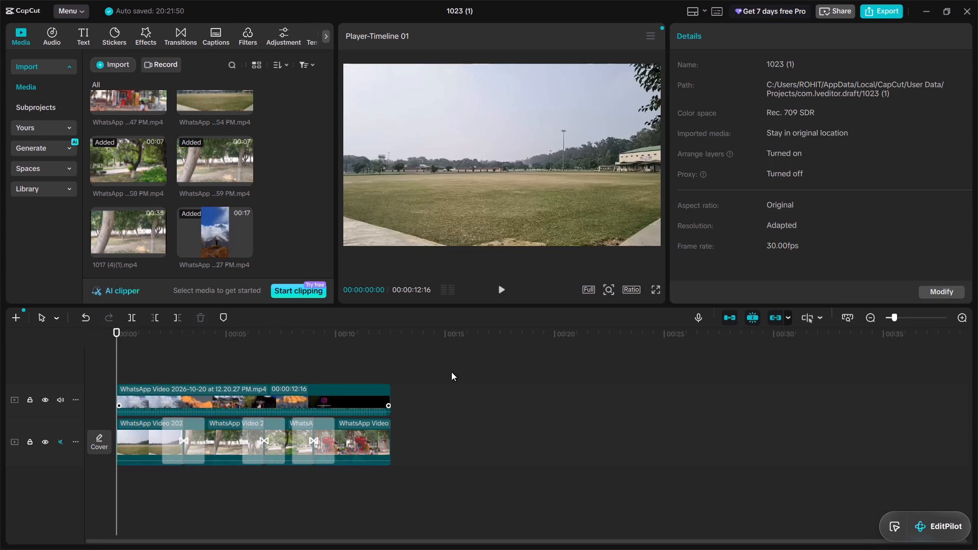
scroll(463, 478, "down", 2)
left_click(500, 289)
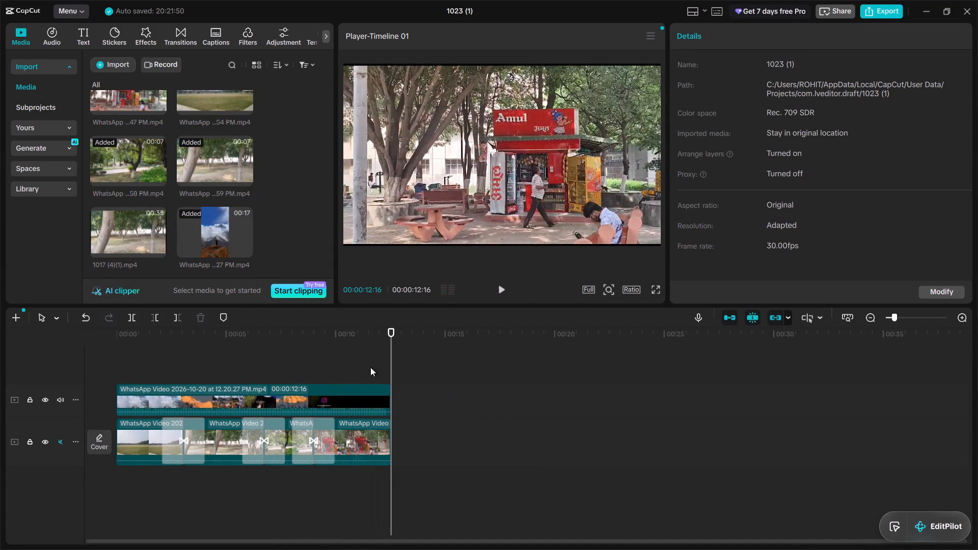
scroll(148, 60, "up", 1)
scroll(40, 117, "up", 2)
Browse the Trending video effects with the playhead at 00:00 and preview the Charcoal Ash effect.
left_click(114, 35)
left_click(140, 40)
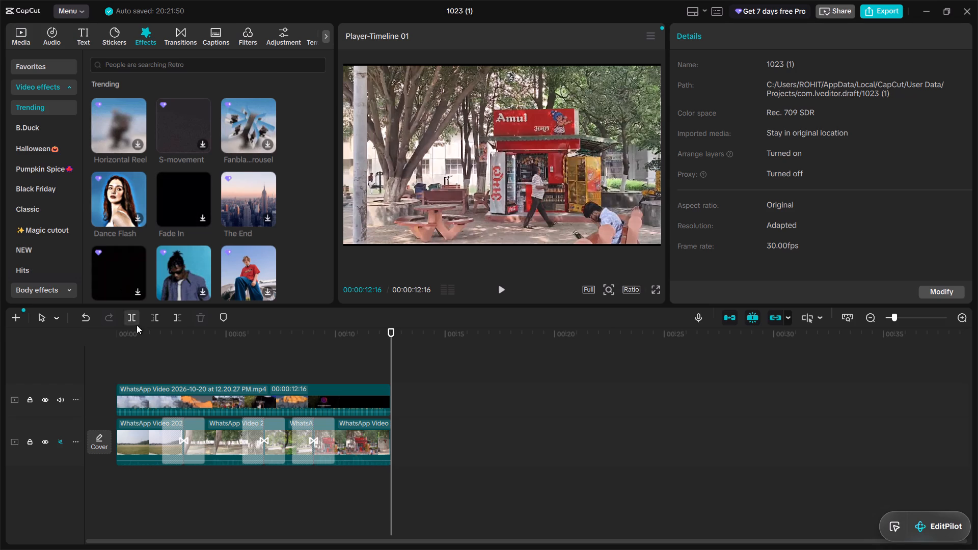
left_click(117, 361)
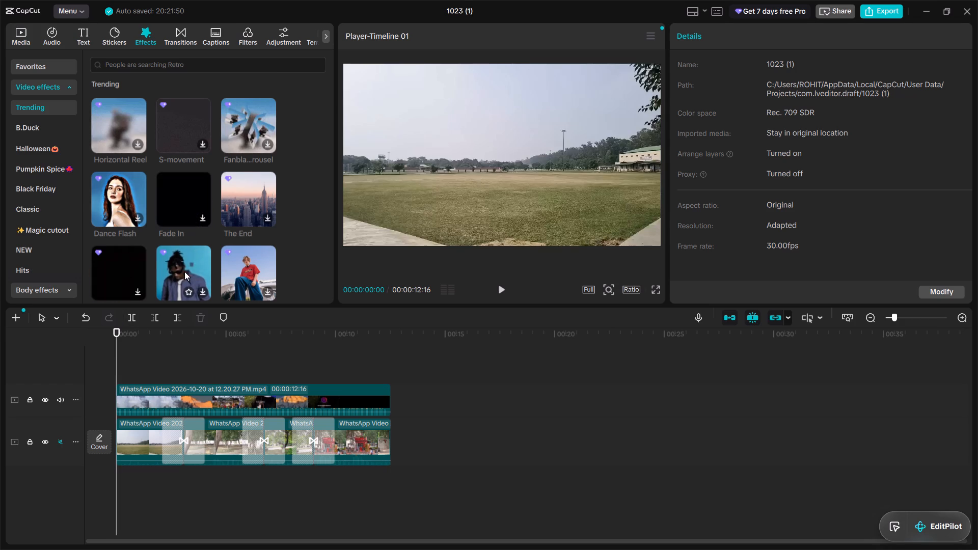
scroll(247, 268, "down", 1)
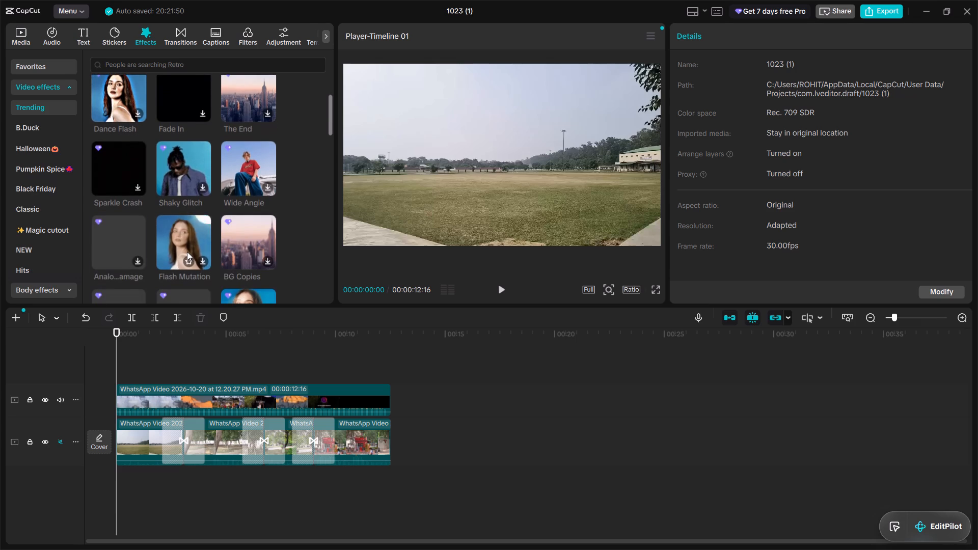
scroll(188, 252, "down", 1)
scroll(188, 252, "up", 1)
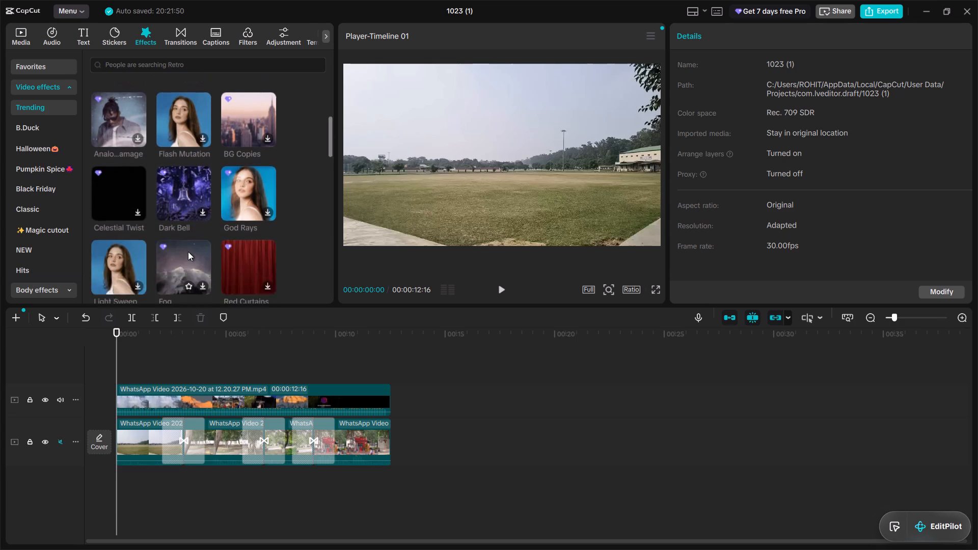
scroll(188, 252, "up", 2)
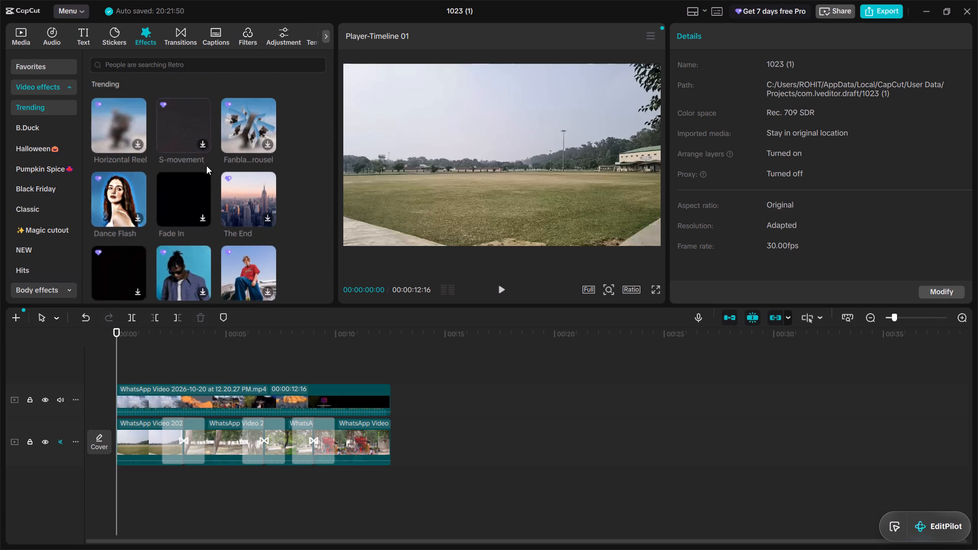
scroll(191, 259, "down", 1)
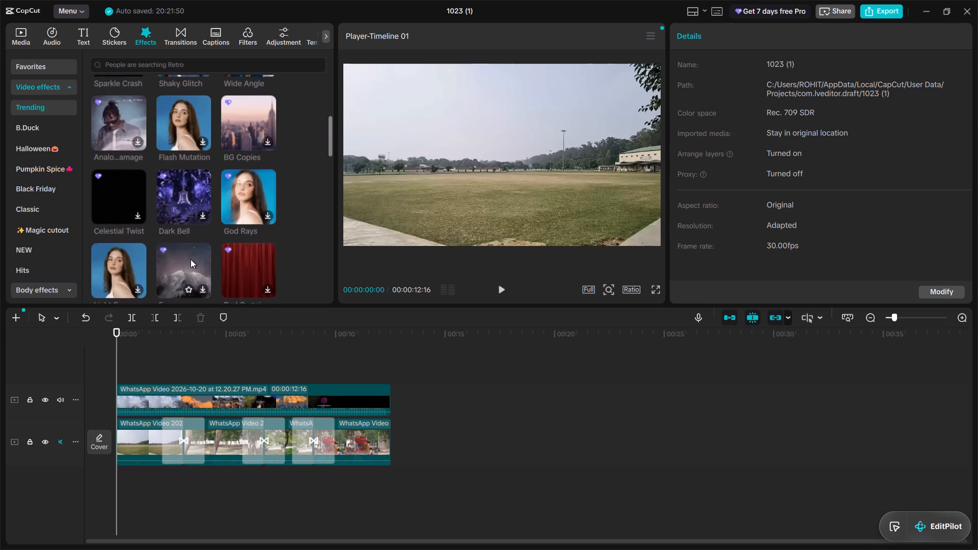
scroll(191, 259, "down", 2)
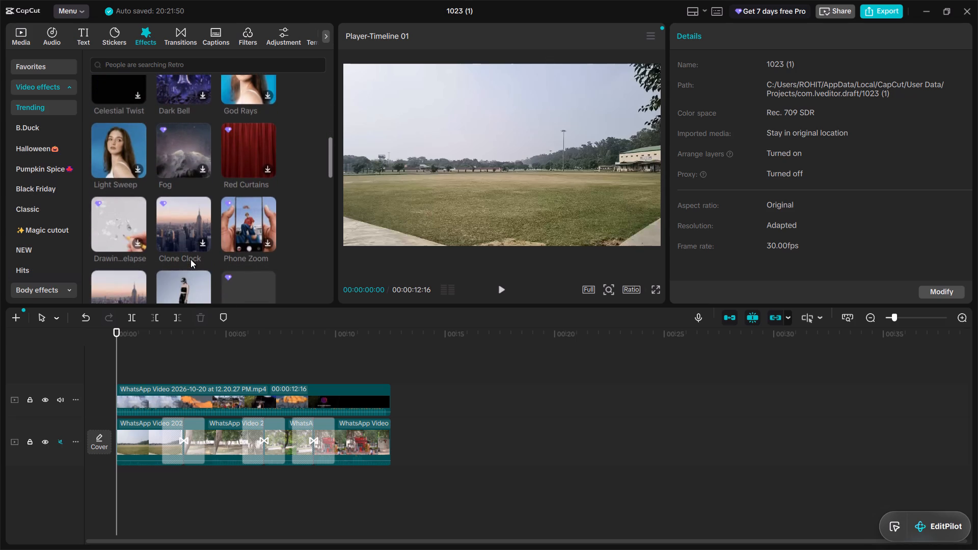
scroll(191, 259, "down", 1)
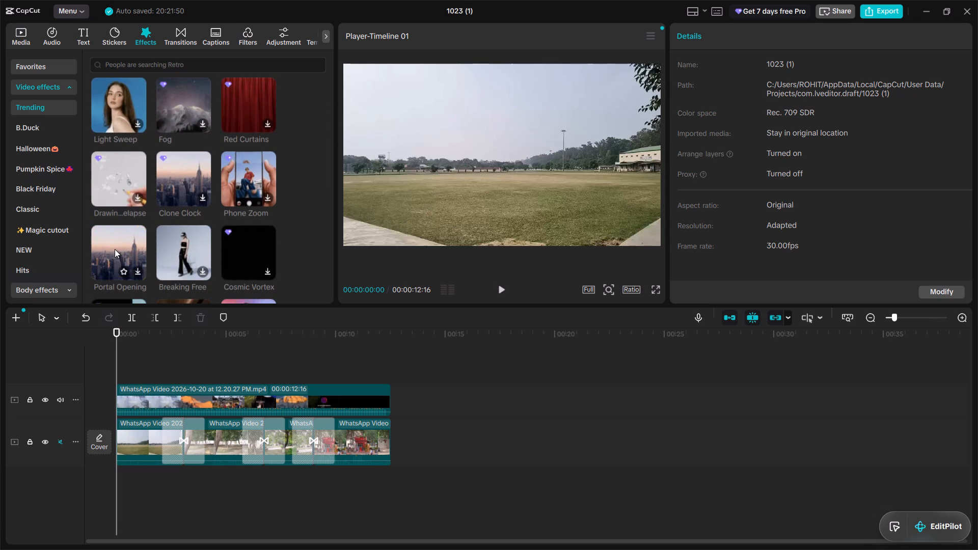
scroll(174, 242, "down", 1)
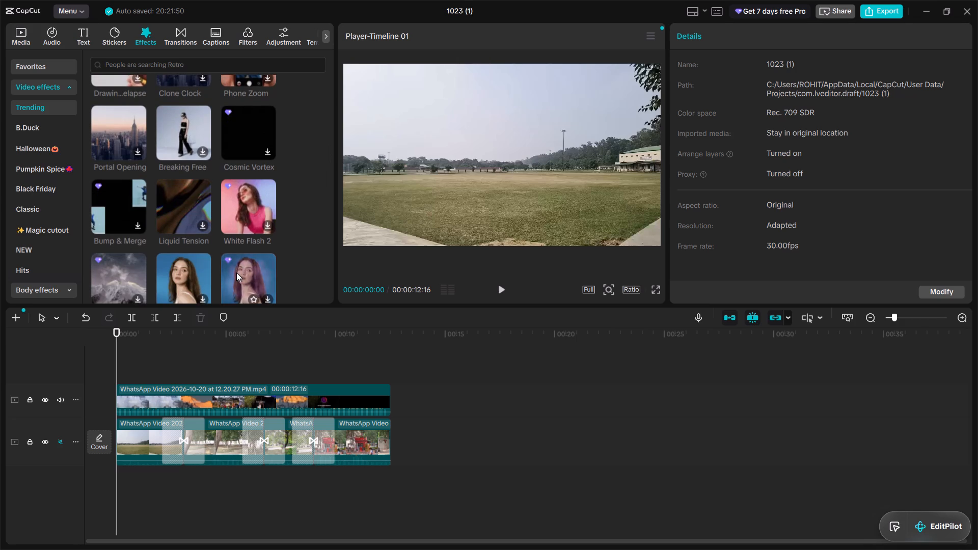
scroll(236, 272, "down", 1)
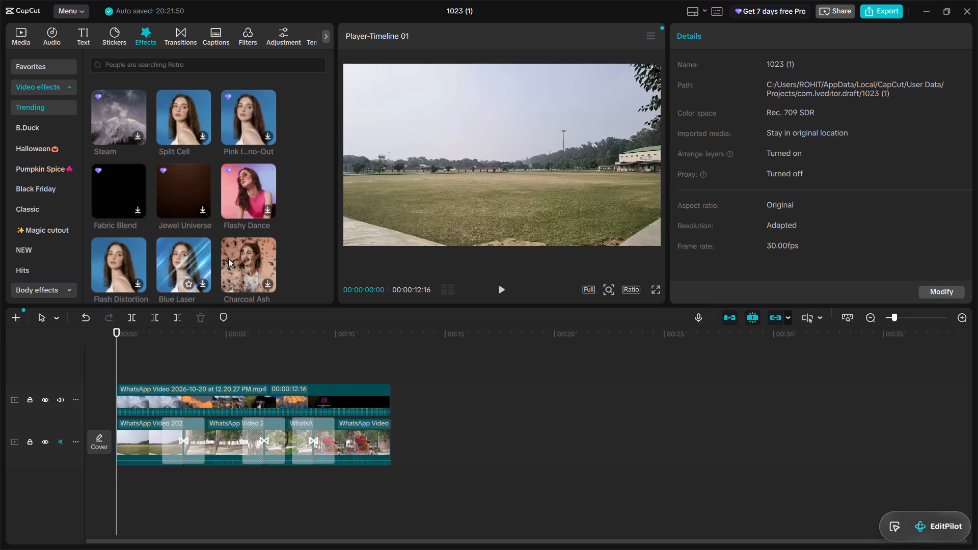
double_click(243, 258)
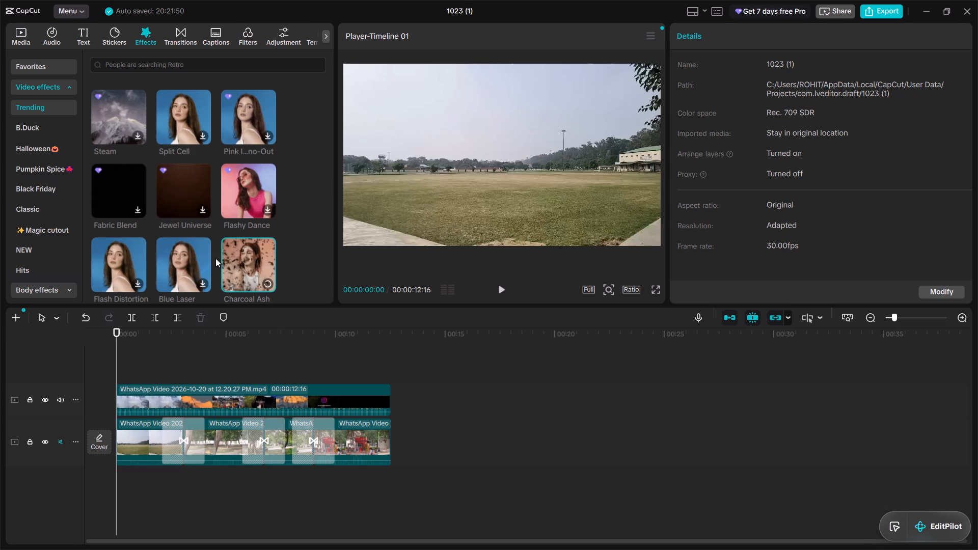
Download the Green Glow effect from the Trending video effects and preview it on the opening shot.
scroll(215, 258, "down", 1)
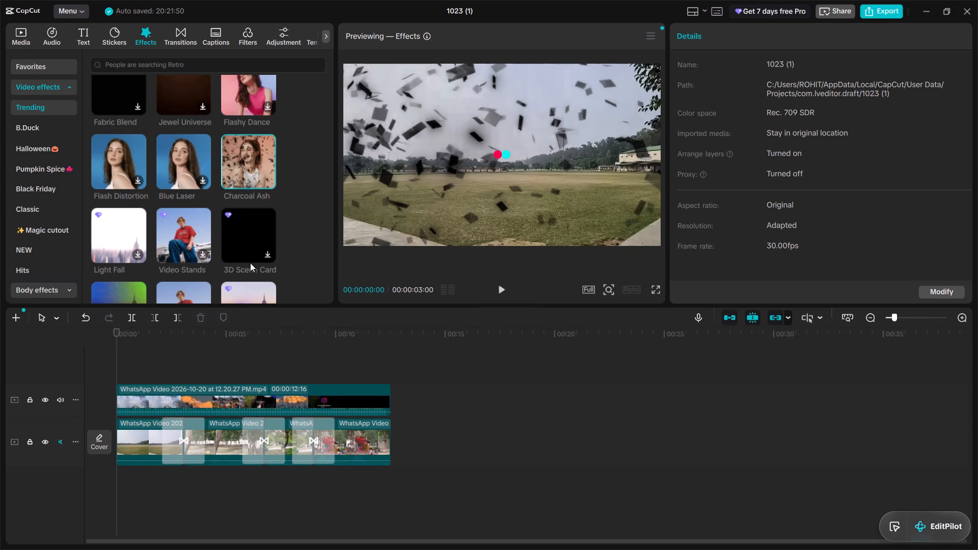
scroll(193, 234, "down", 1)
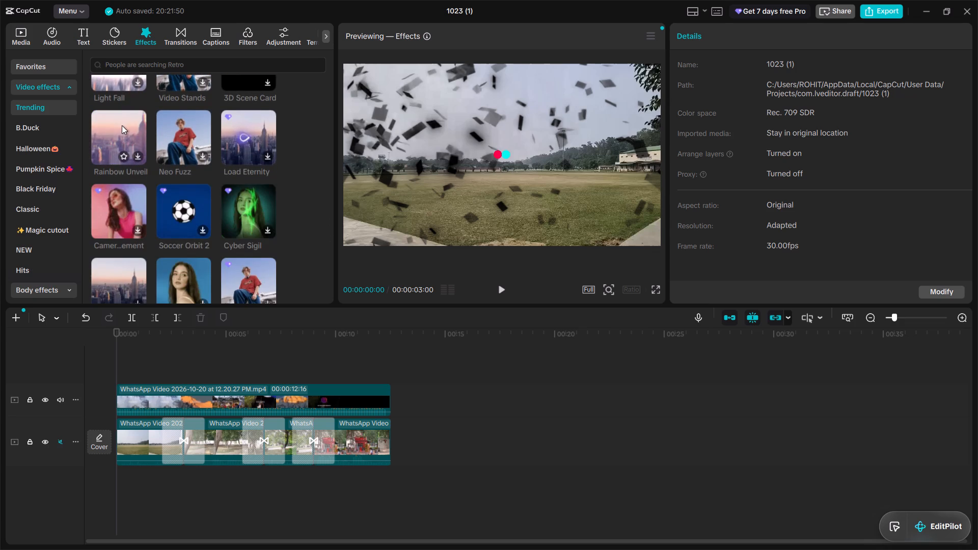
scroll(189, 223, "down", 1)
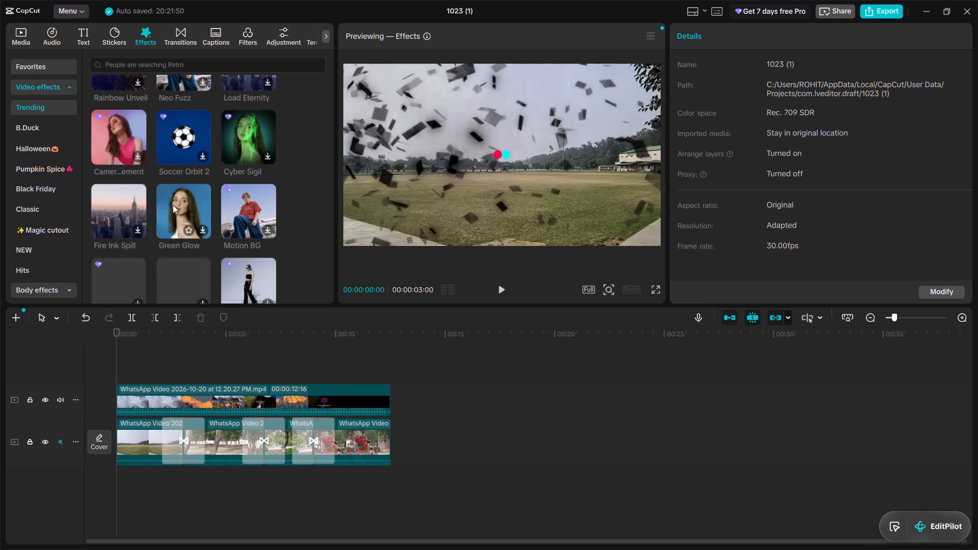
left_click(204, 228)
double_click(204, 228)
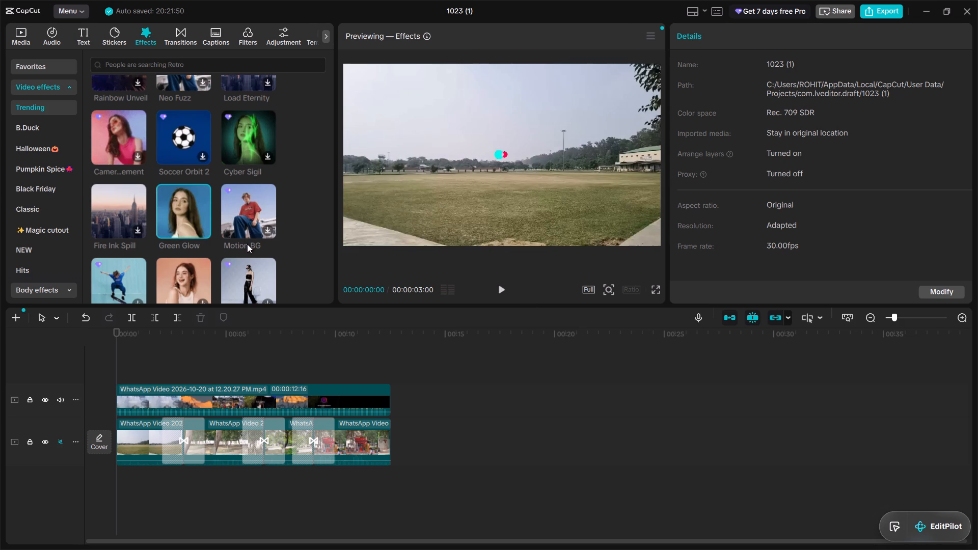
Download the Polaroid Peel effect from the Trending video effects and play its preview.
scroll(247, 244, "down", 1)
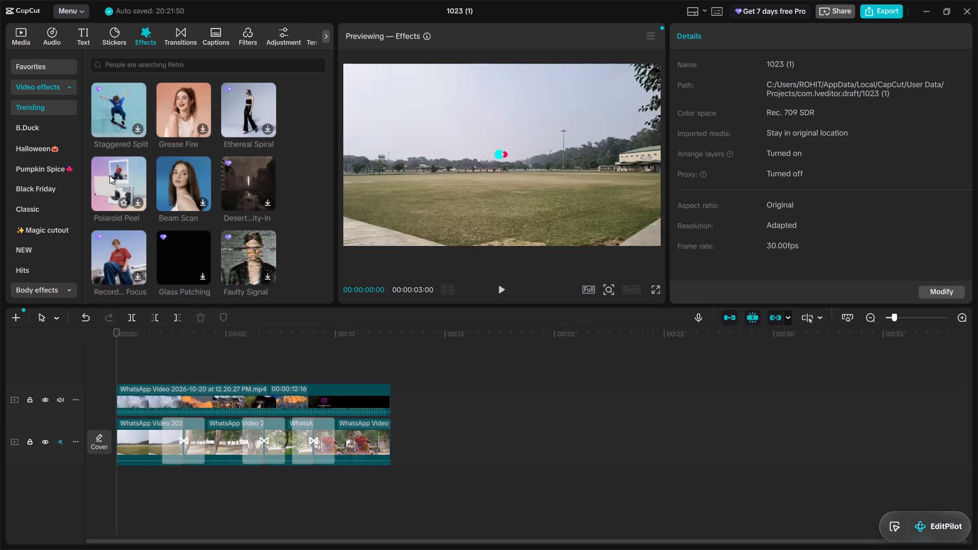
double_click(137, 198)
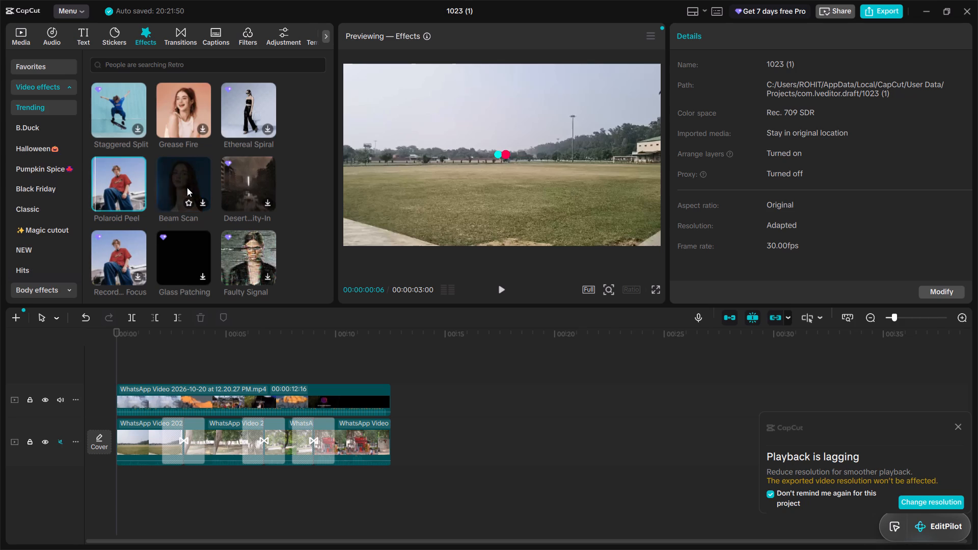
left_click(500, 295)
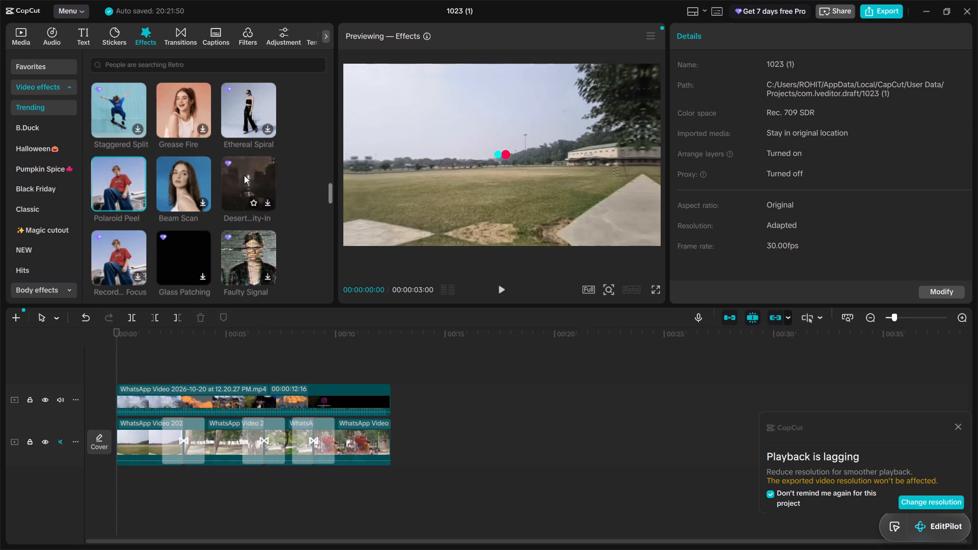
Download the Vertical Wave effect, and play the opening seconds of the timeline before returning the playhead to 00:00.
scroll(186, 254, "down", 1)
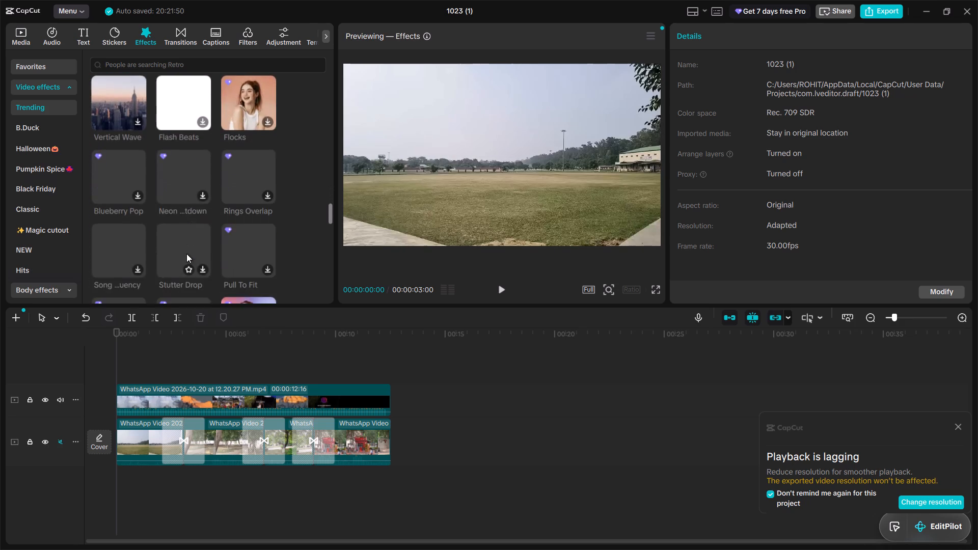
scroll(186, 254, "down", 1)
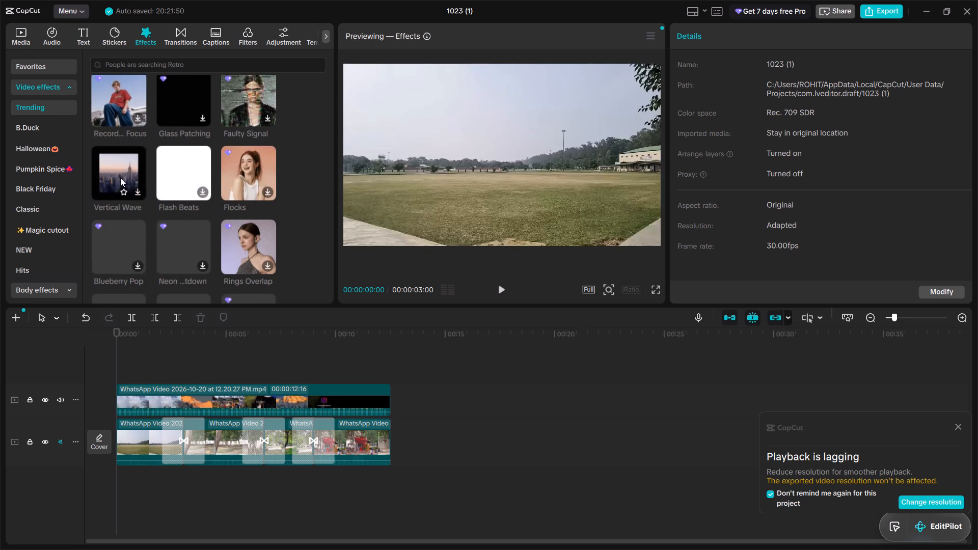
double_click(137, 191)
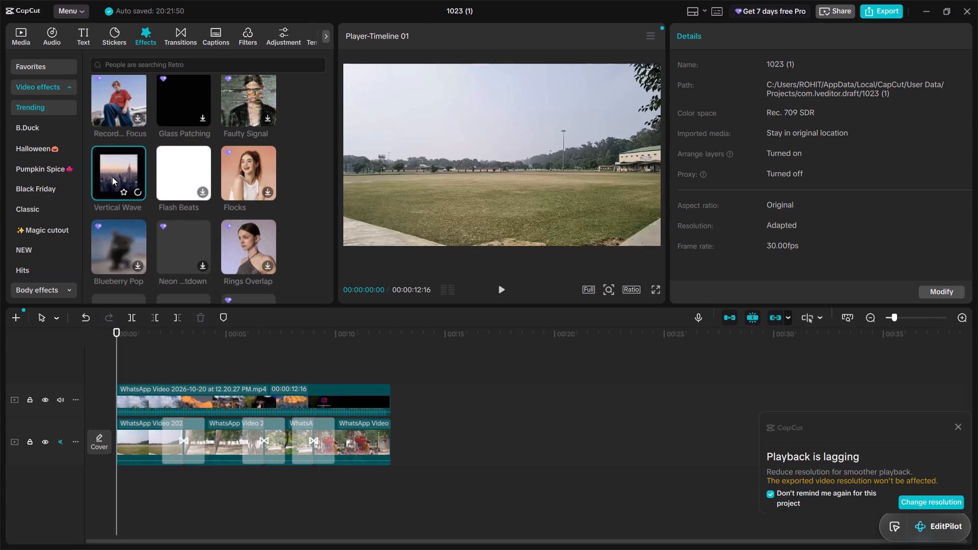
left_click(500, 287)
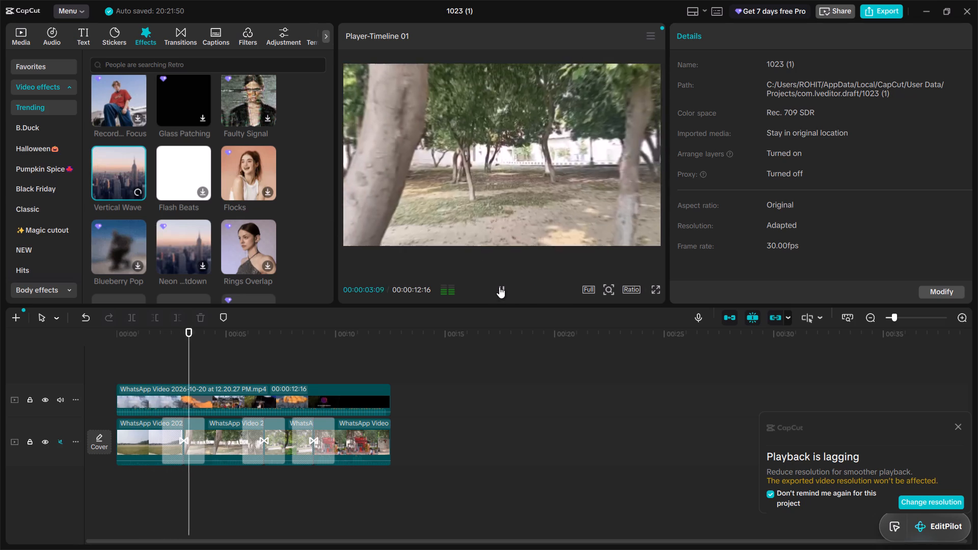
left_click(502, 290)
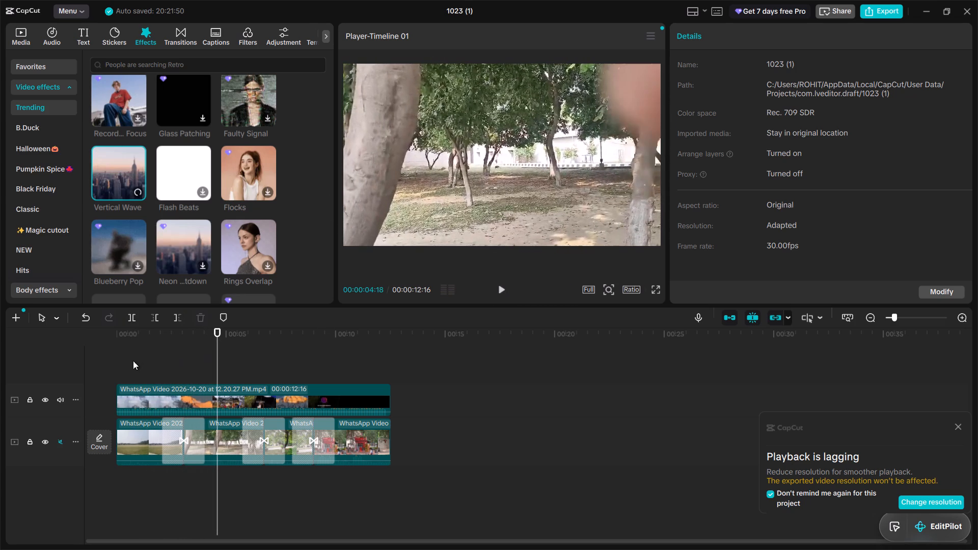
left_click(117, 355)
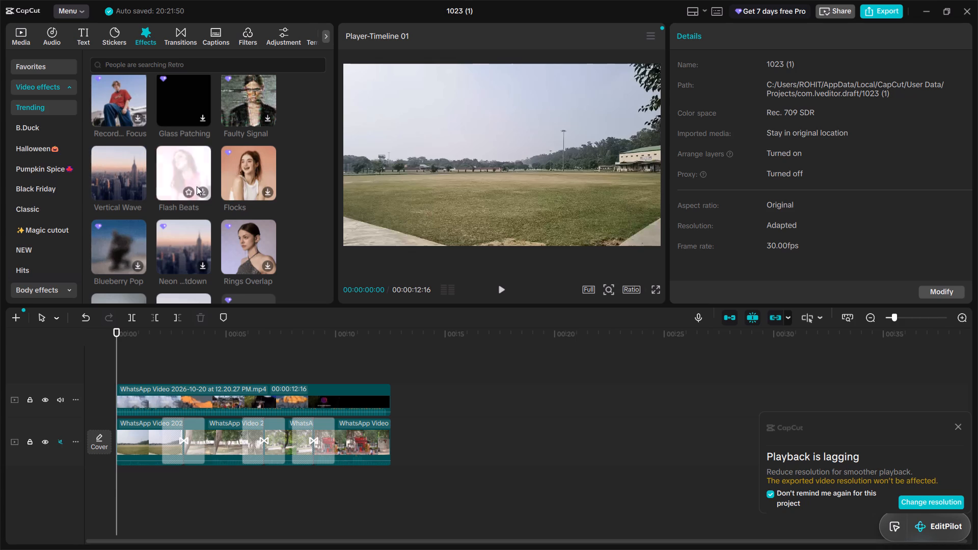
Browse further through the Trending video effects for one that suits the opening clip.
scroll(197, 186, "up", 2)
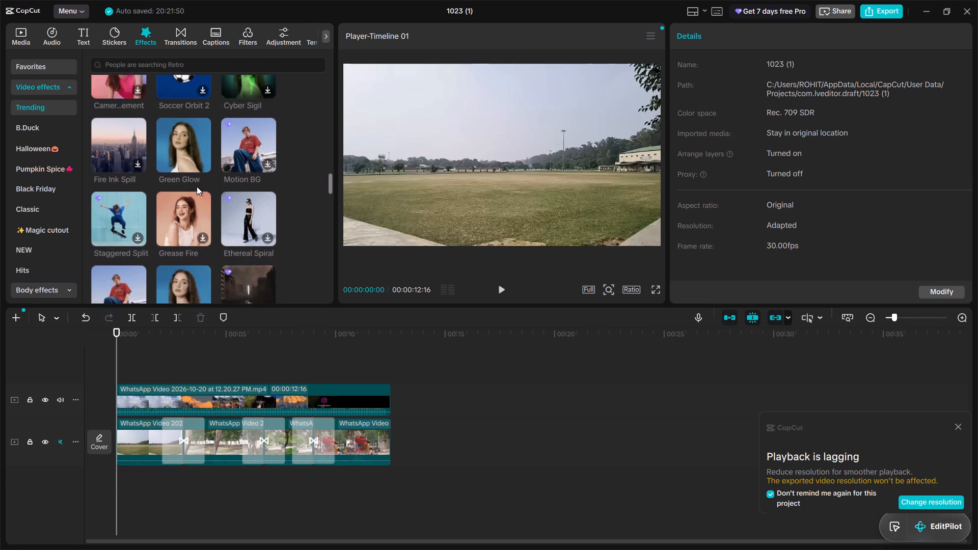
scroll(197, 186, "up", 1)
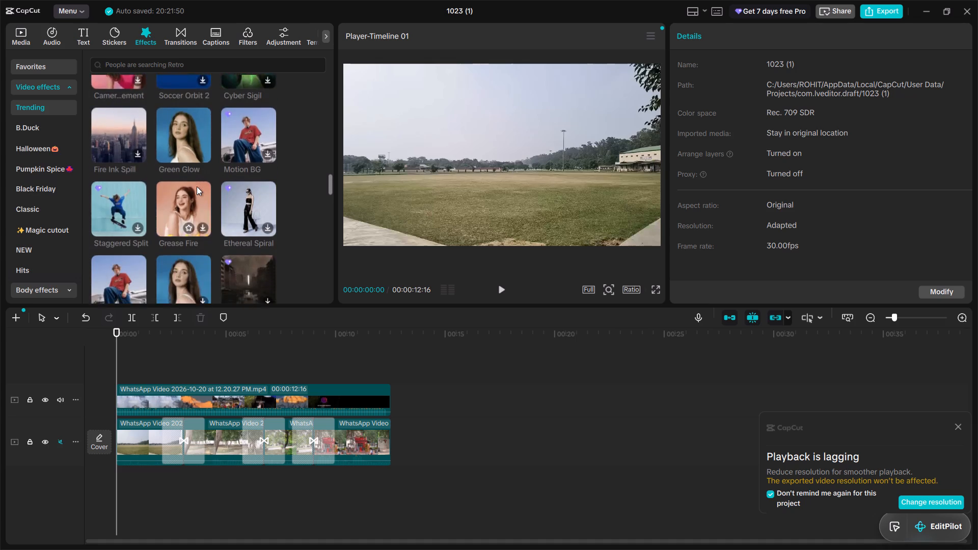
scroll(197, 186, "down", 2)
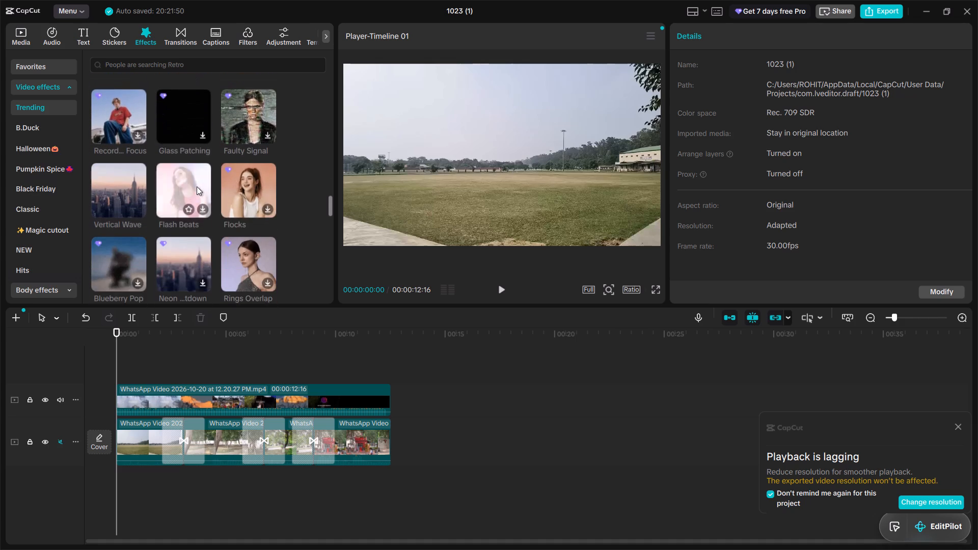
scroll(197, 186, "down", 2)
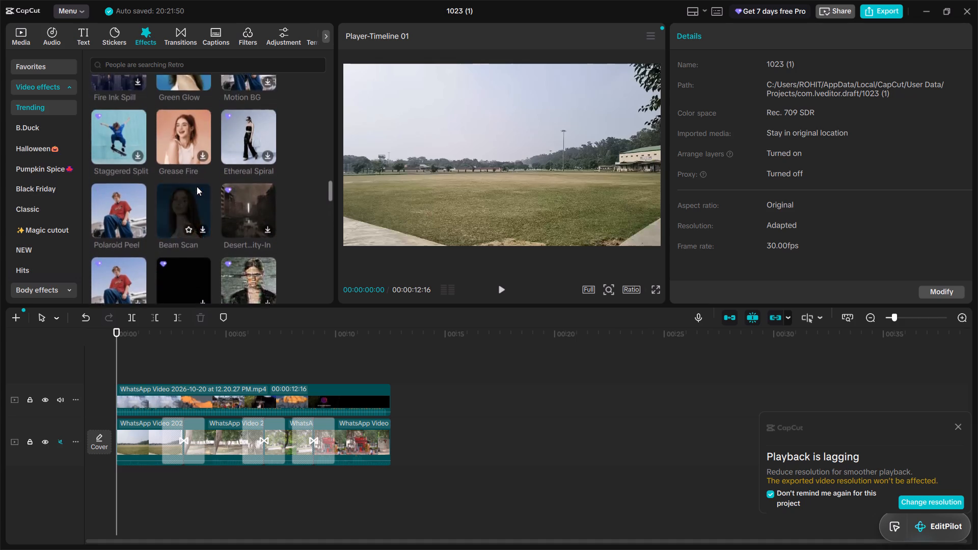
scroll(197, 186, "down", 4)
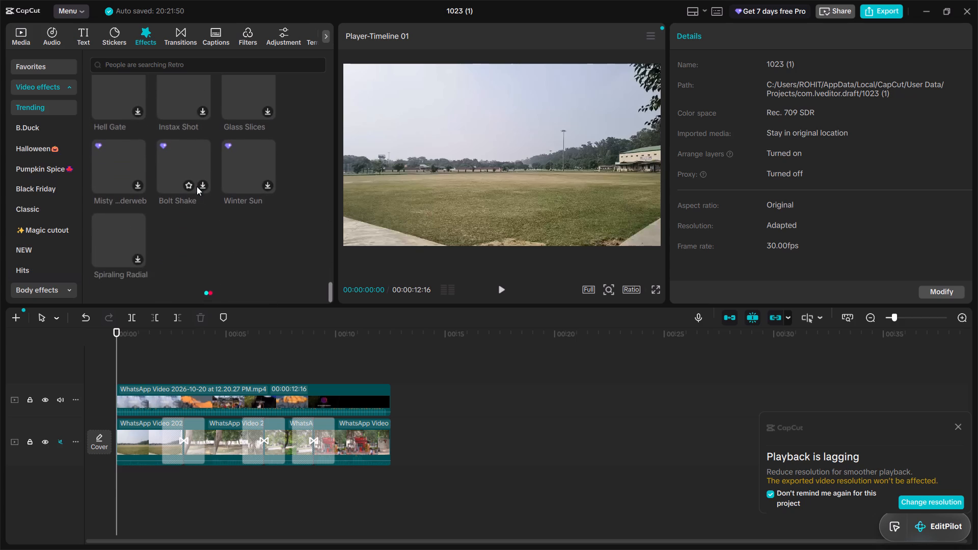
scroll(197, 186, "down", 1)
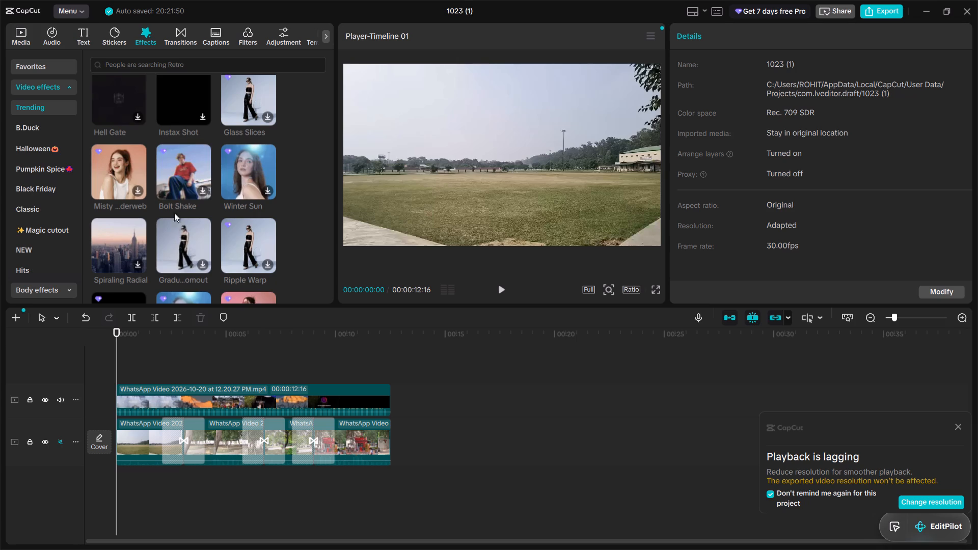
scroll(172, 238, "up", 2)
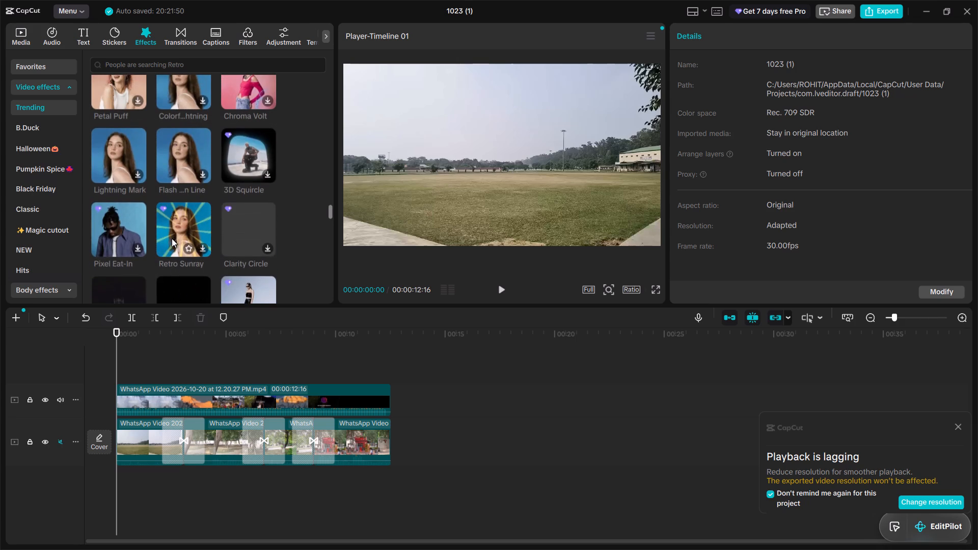
scroll(172, 238, "up", 1)
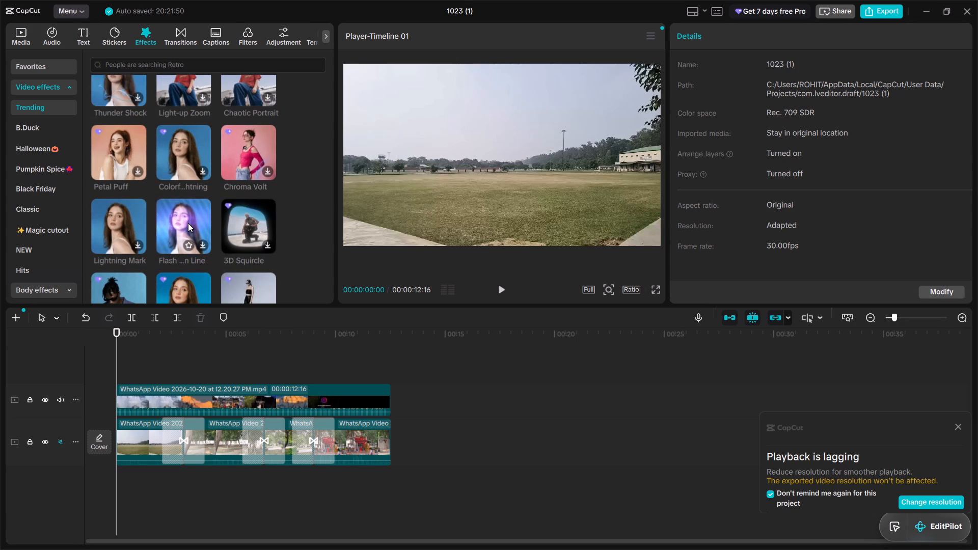
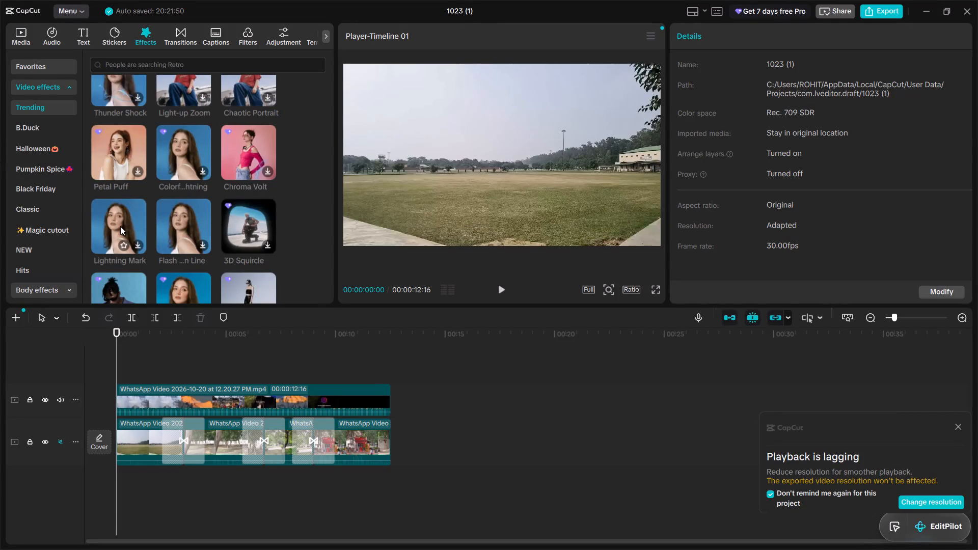
Look back through the Trending video effects to the start of the collection for one that suits the opening clip.
scroll(120, 226, "up", 3)
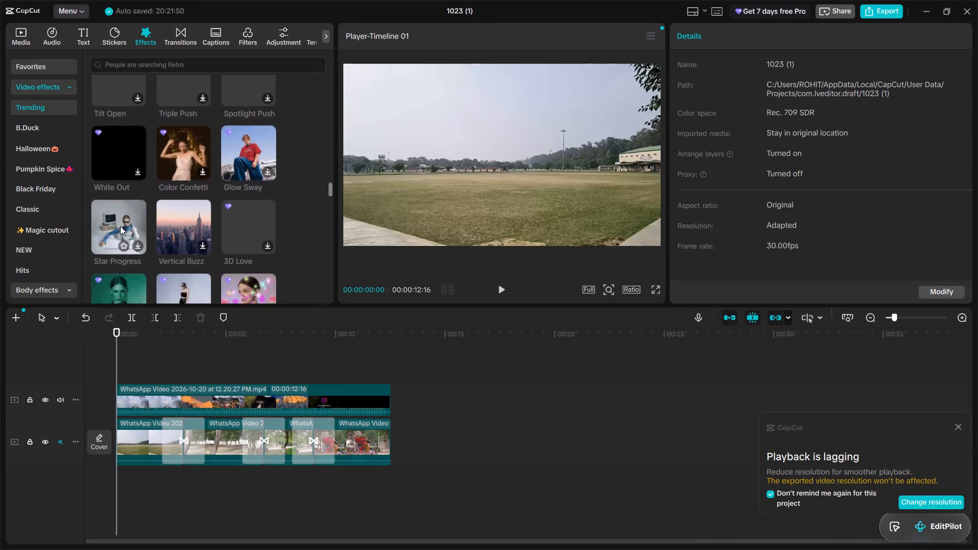
scroll(120, 226, "up", 1)
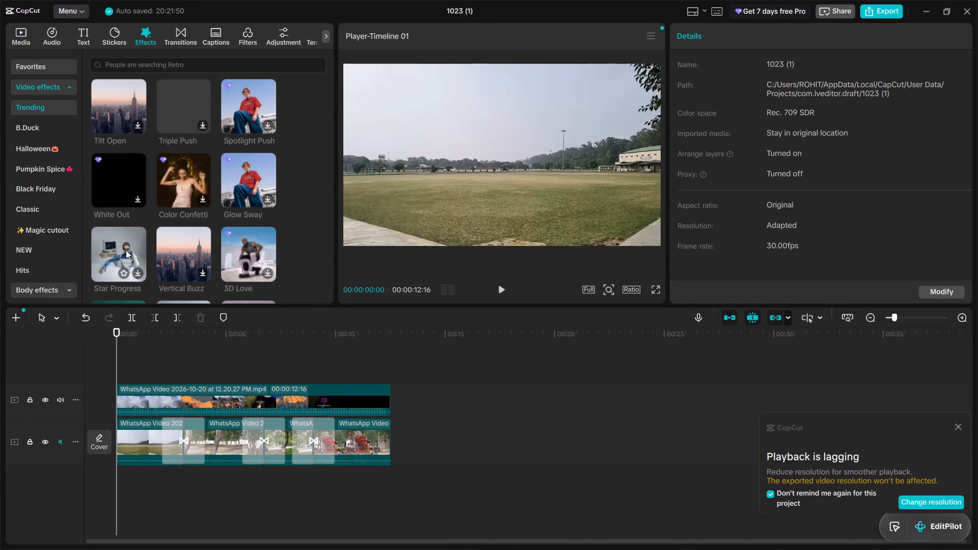
scroll(126, 250, "up", 1)
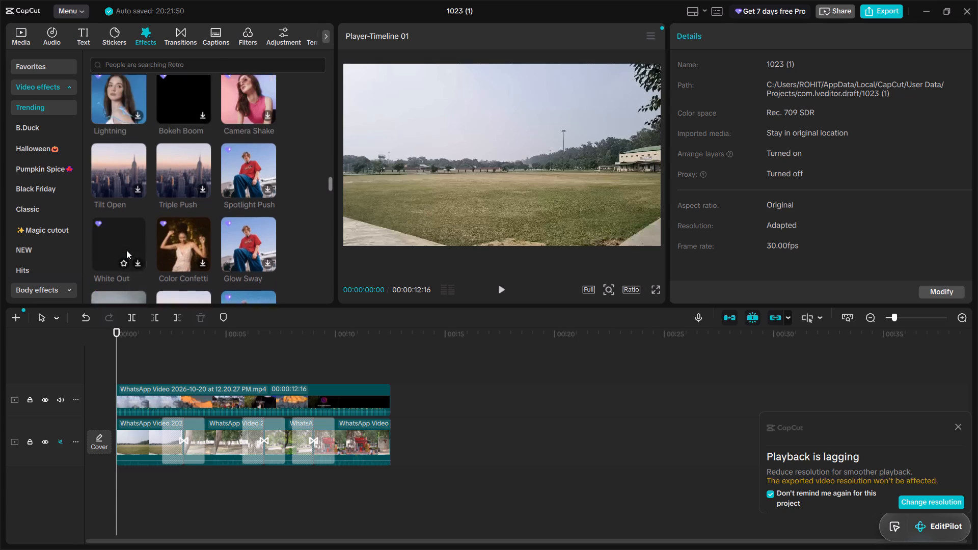
scroll(126, 250, "up", 2)
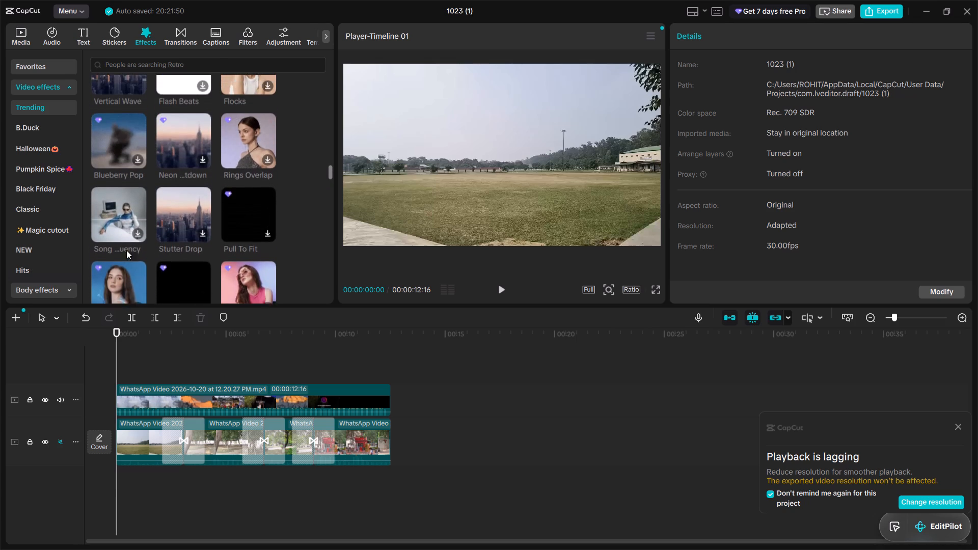
scroll(126, 250, "up", 2)
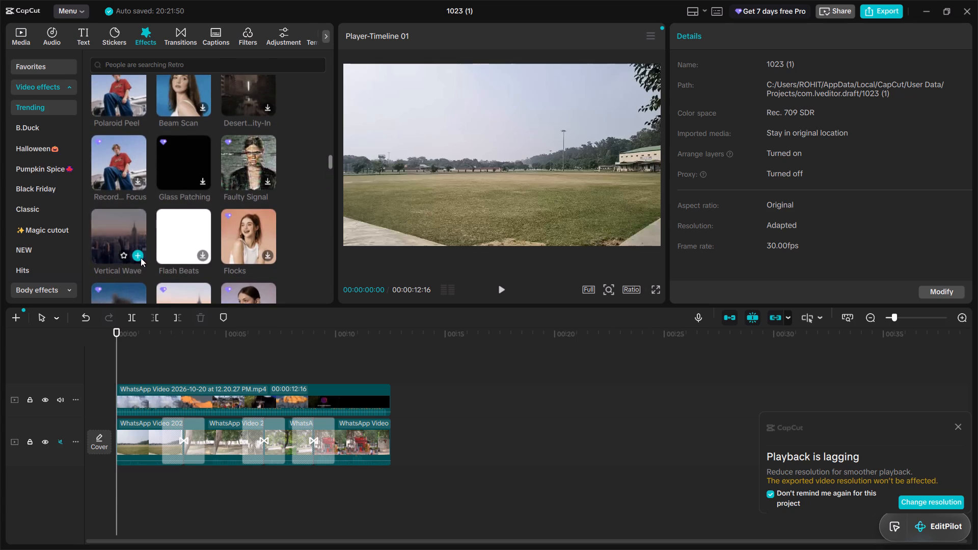
scroll(169, 252, "up", 1)
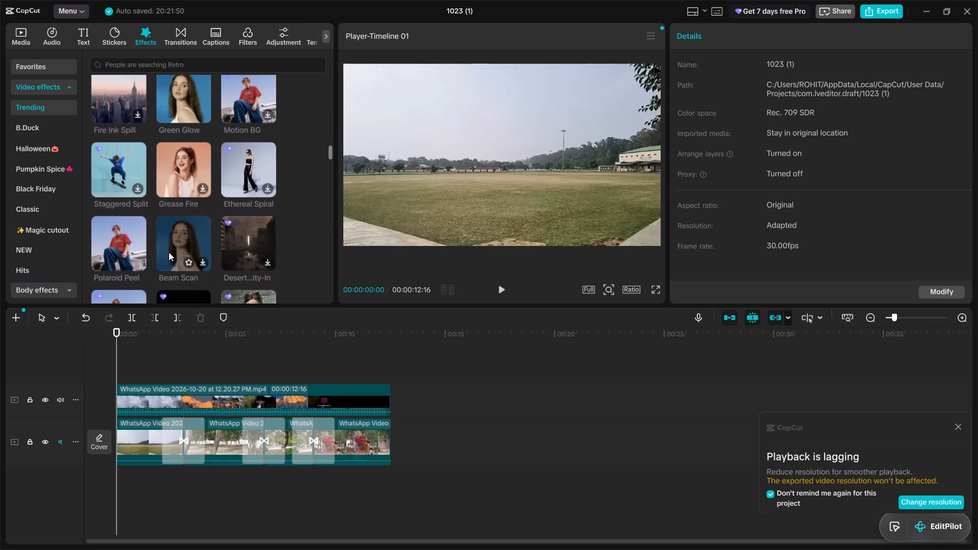
scroll(169, 252, "up", 3)
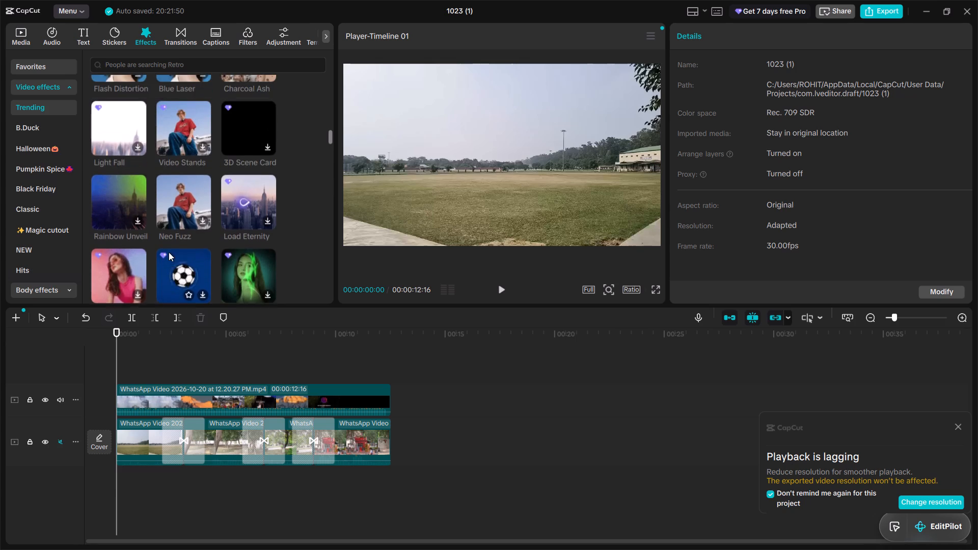
scroll(169, 252, "up", 6)
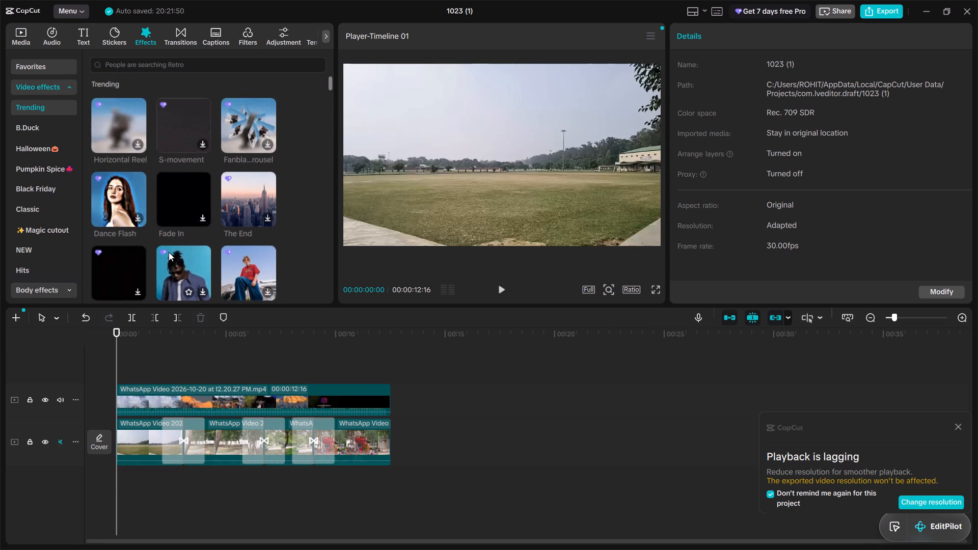
scroll(169, 252, "up", 1)
Download the Breaking Free effect from the Trending video effects and add it to the timeline at 00:00.
scroll(169, 252, "down", 2)
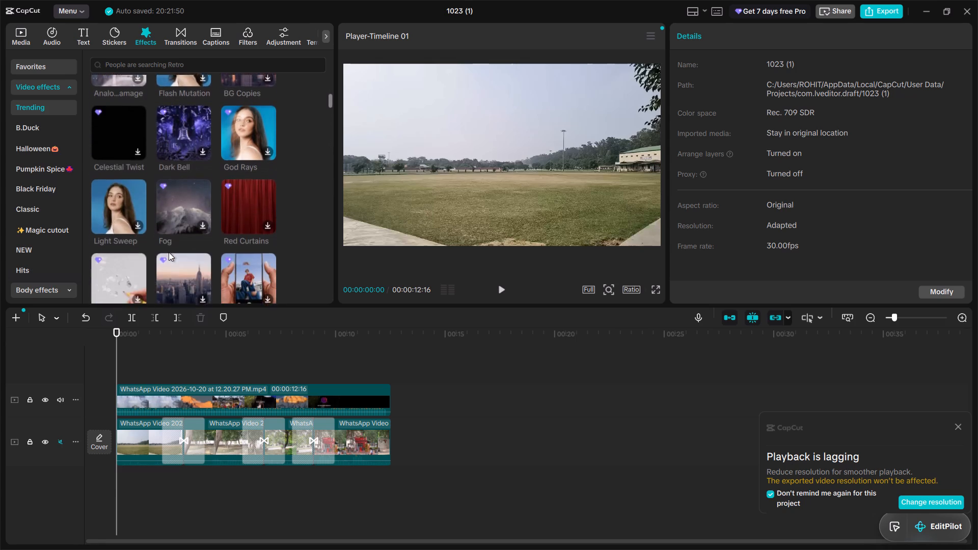
scroll(169, 252, "down", 2)
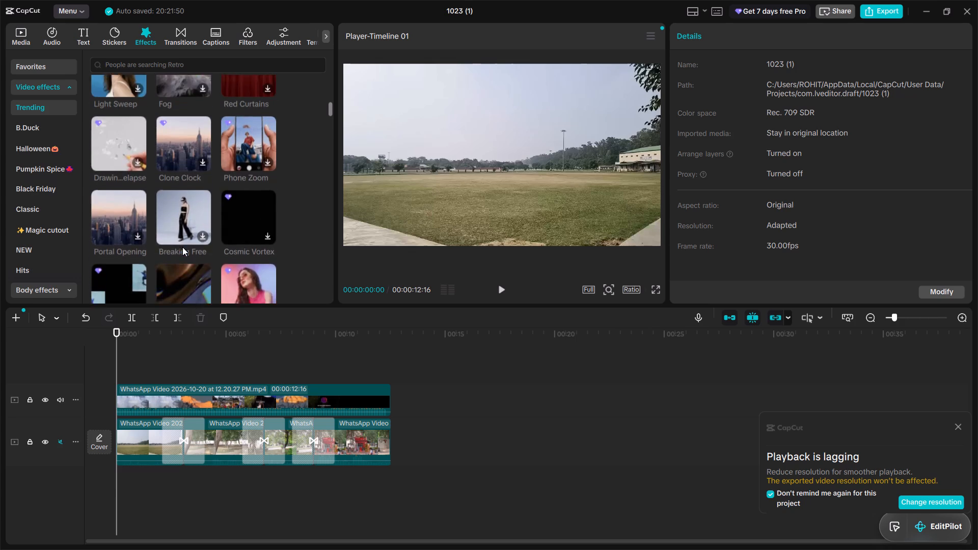
scroll(182, 246, "down", 1)
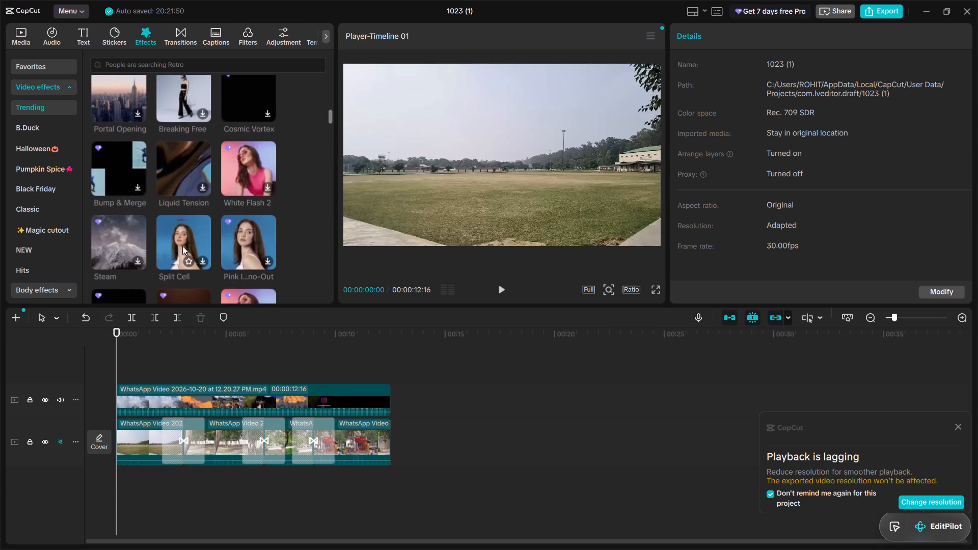
scroll(182, 246, "down", 1)
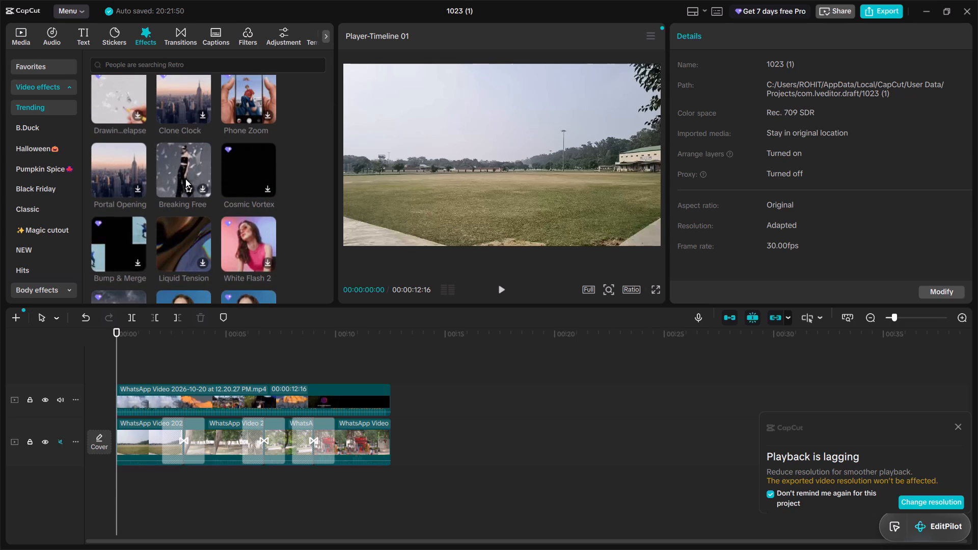
double_click(201, 185)
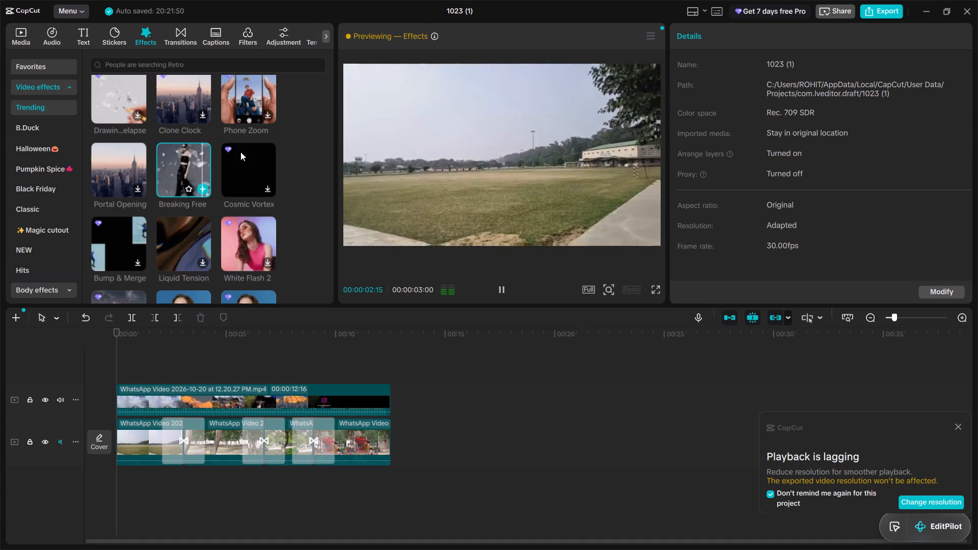
left_click(205, 185)
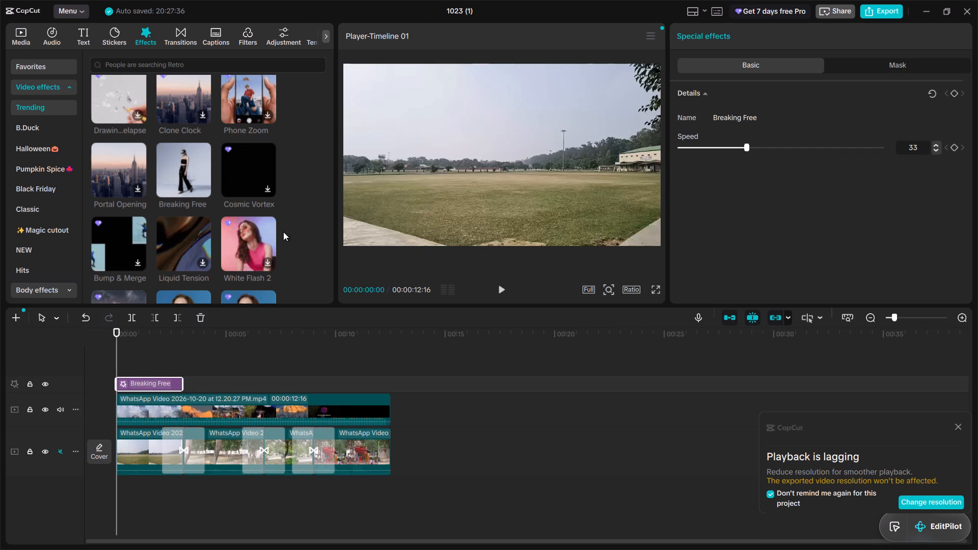
Play the timeline from 00:00 to review the Breaking Free effect over the opening clip.
left_click(500, 291)
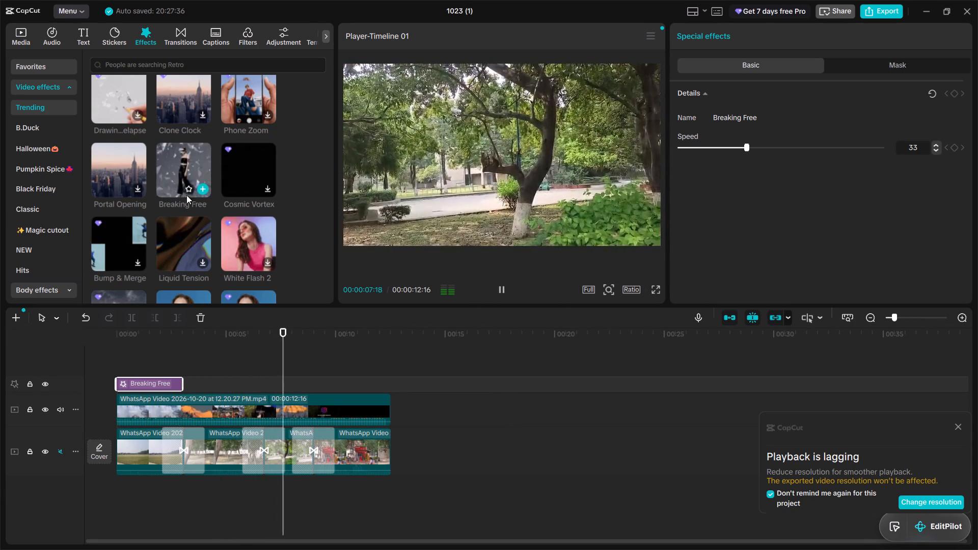
left_click(159, 387)
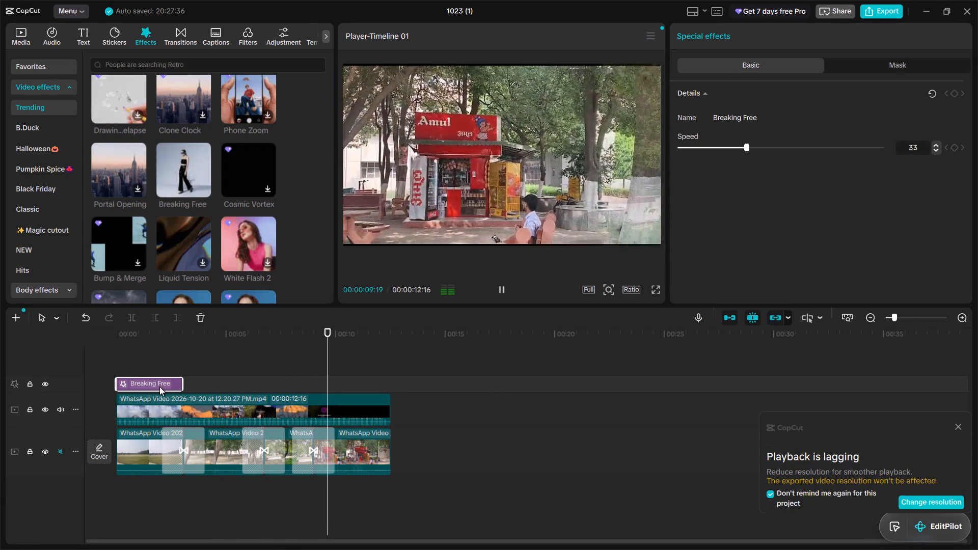
Download the Liquid Tension effect from the Trending video effects and play its preview.
scroll(191, 212, "down", 1)
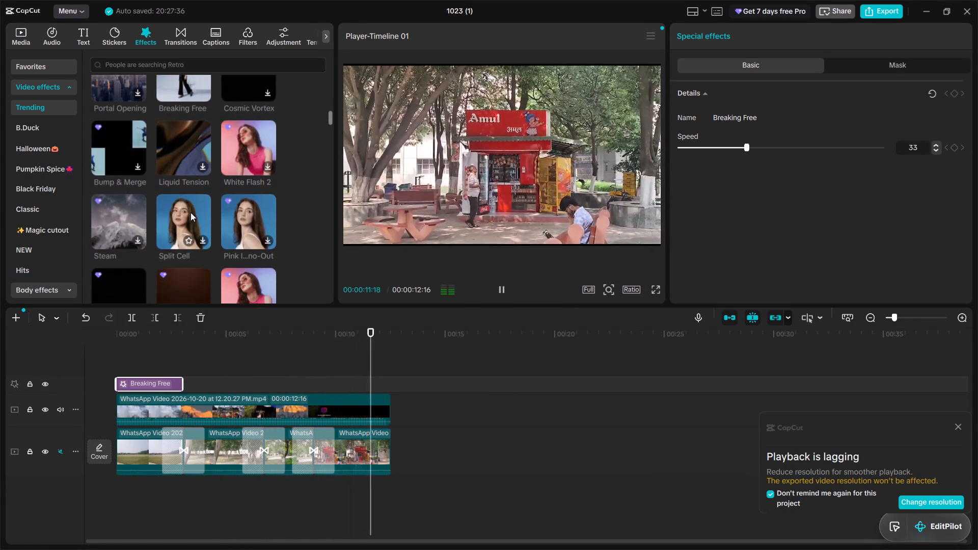
scroll(191, 212, "down", 1)
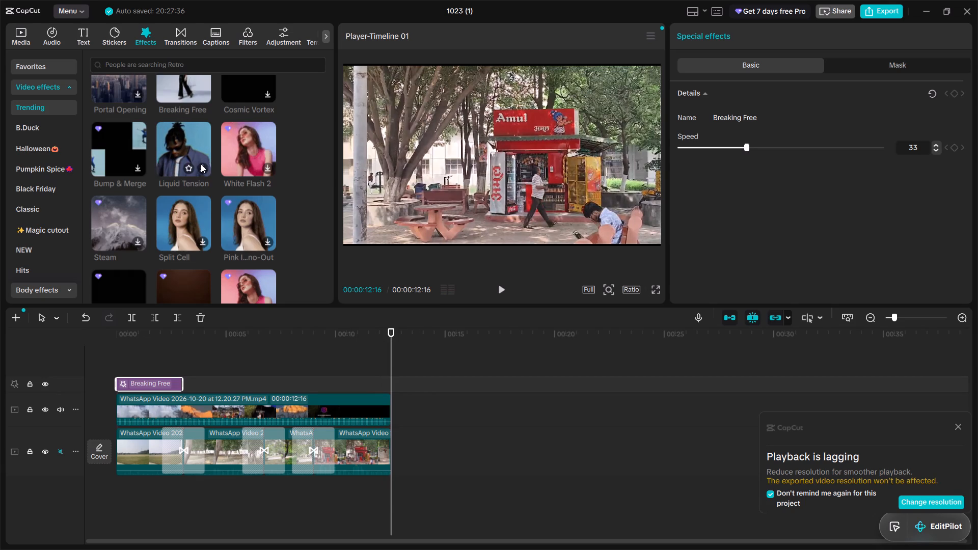
double_click(202, 166)
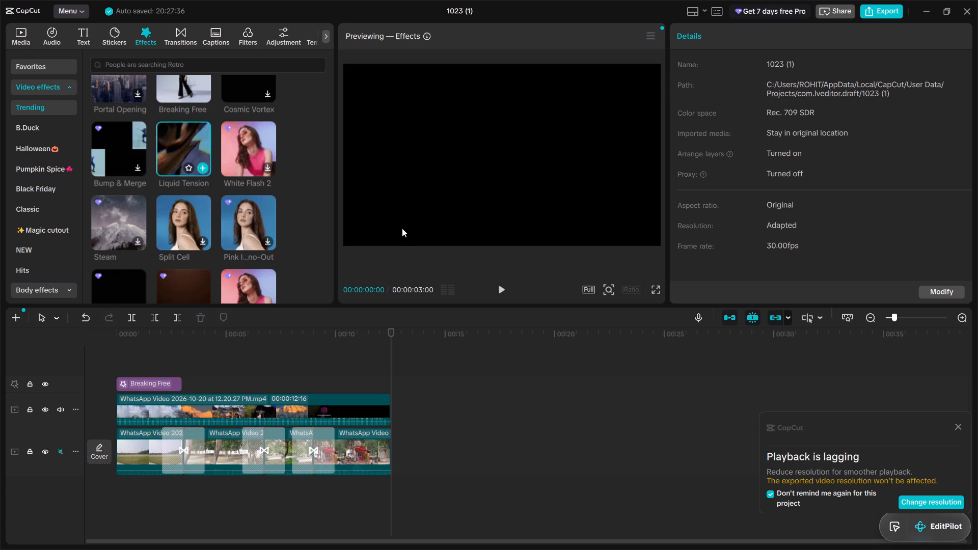
left_click(499, 289)
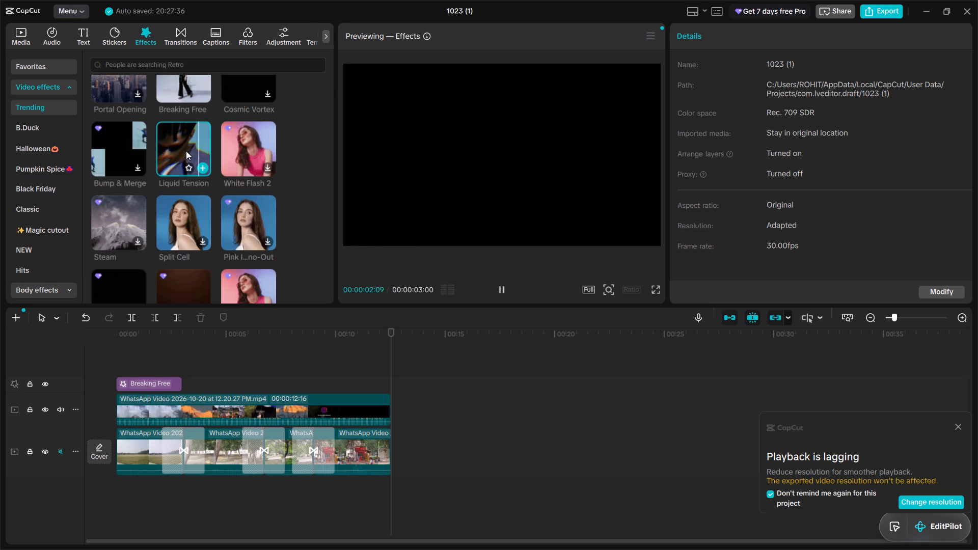
Browse further through the Trending video effects for another effect to use.
scroll(248, 212, "down", 1)
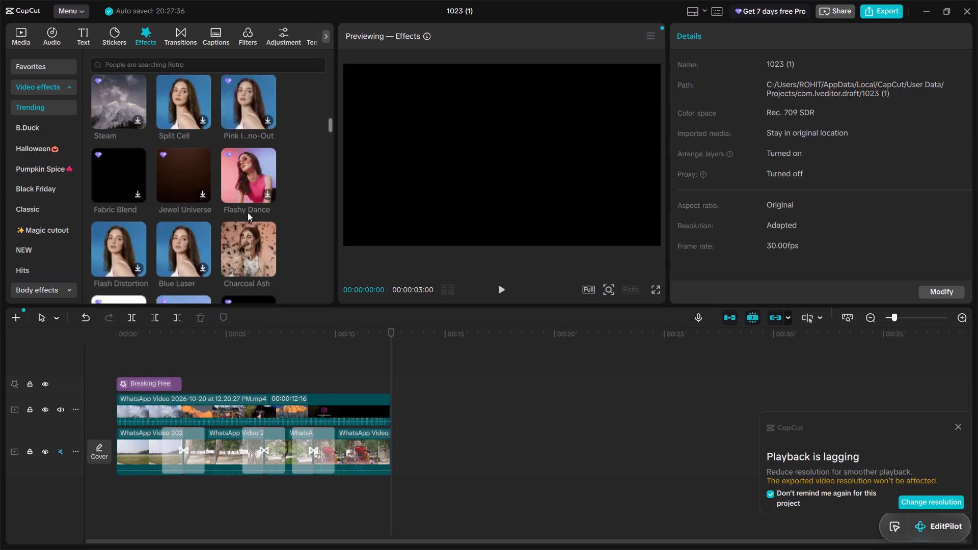
scroll(248, 212, "down", 3)
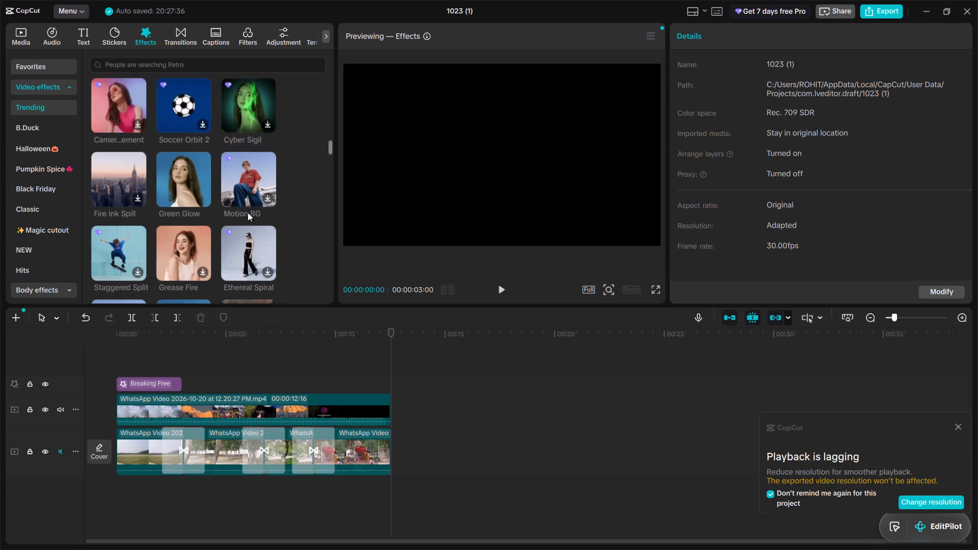
scroll(248, 212, "down", 3)
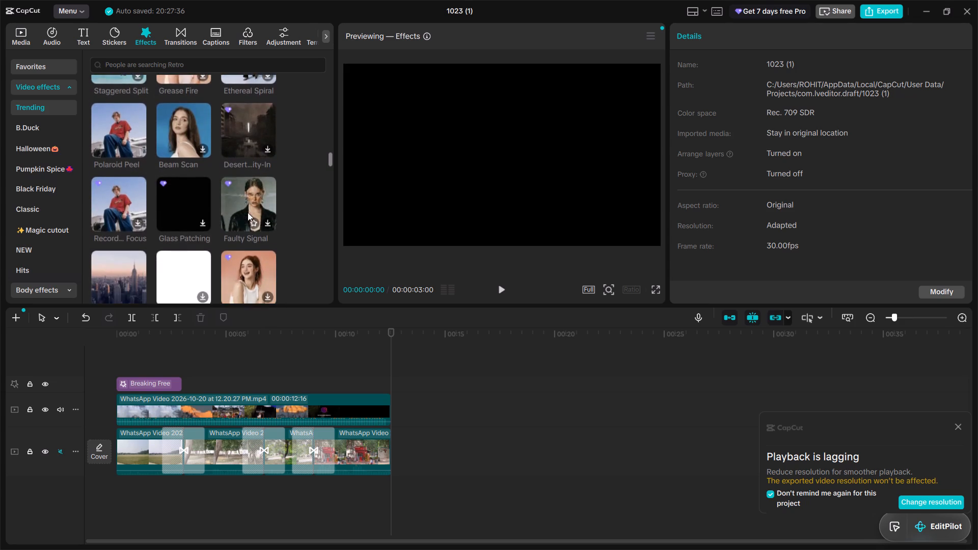
scroll(248, 212, "down", 3)
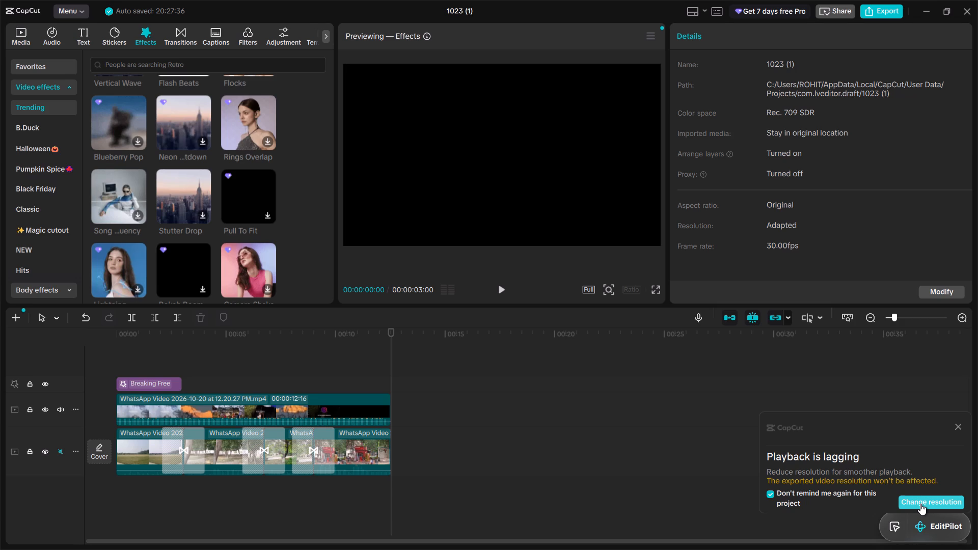
Dismiss the playback lagging notice.
left_click(956, 425)
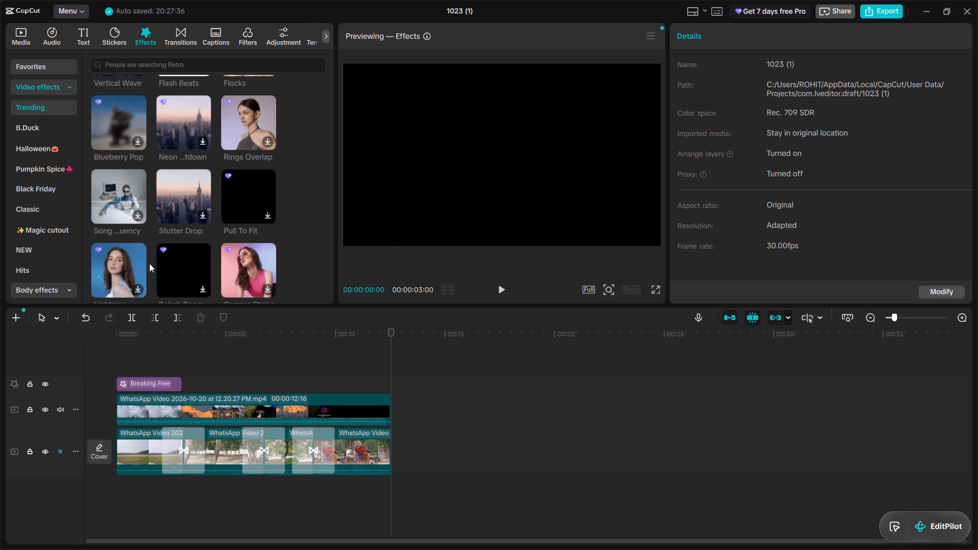
Download the Flash ...n Line effect from the Trending video effects and preview it on the opening shot at 00:00.
scroll(196, 251, "down", 1)
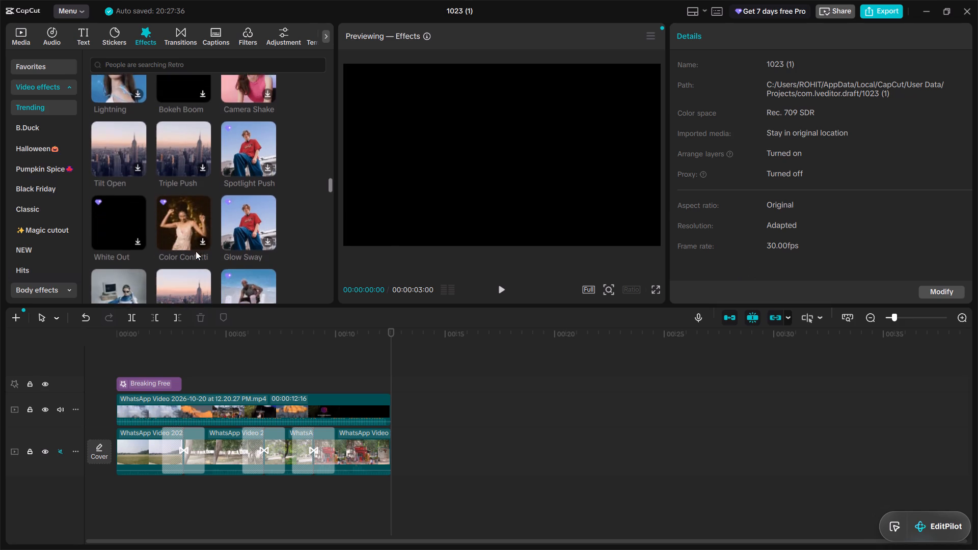
scroll(196, 251, "down", 2)
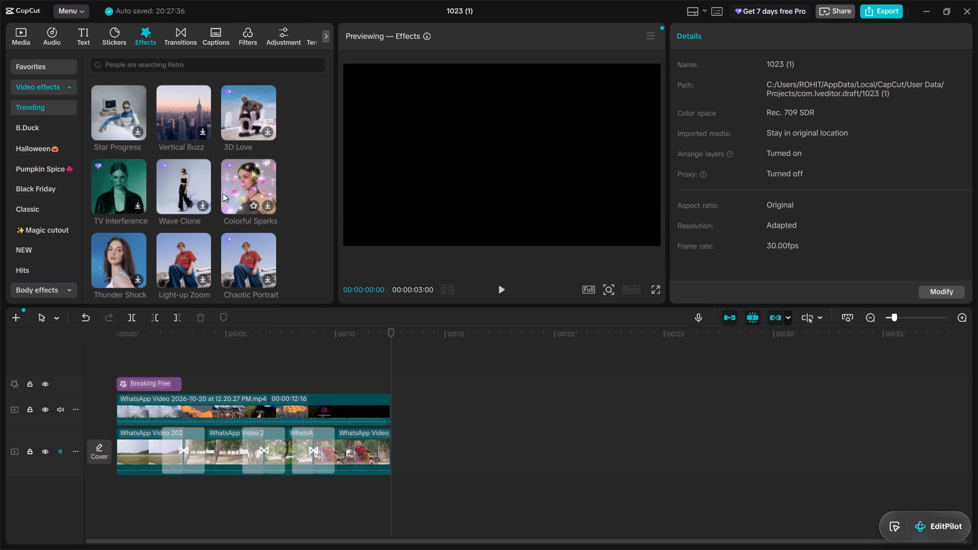
scroll(225, 194, "down", 1)
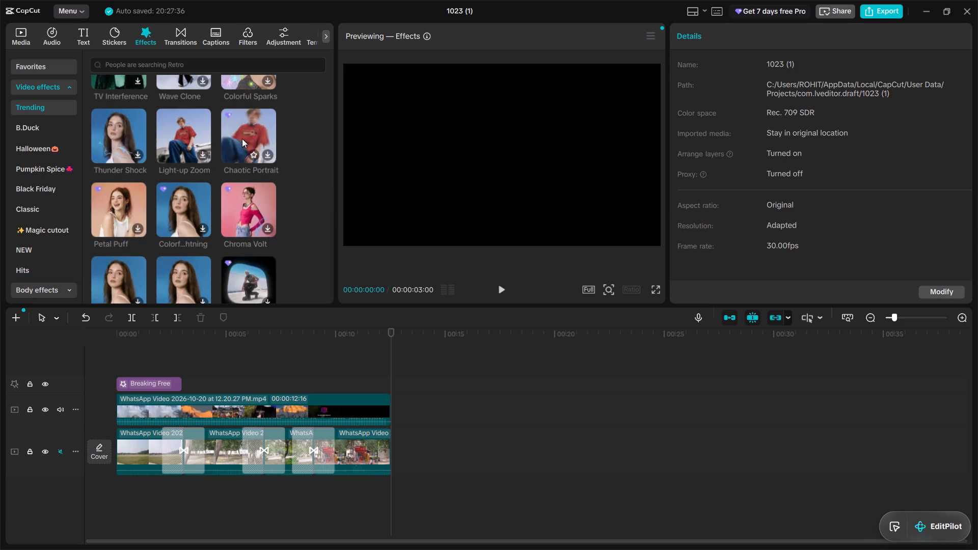
scroll(211, 280, "down", 1)
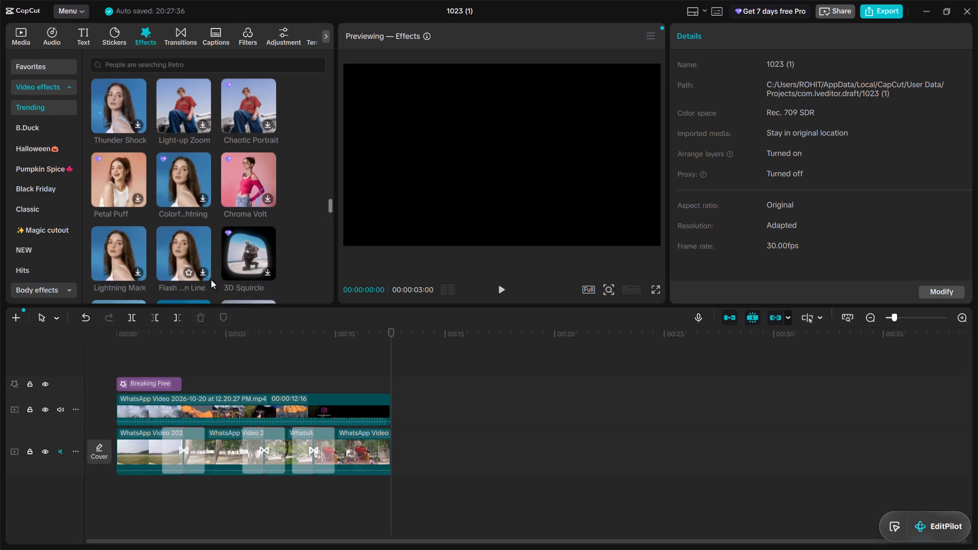
scroll(211, 280, "down", 1)
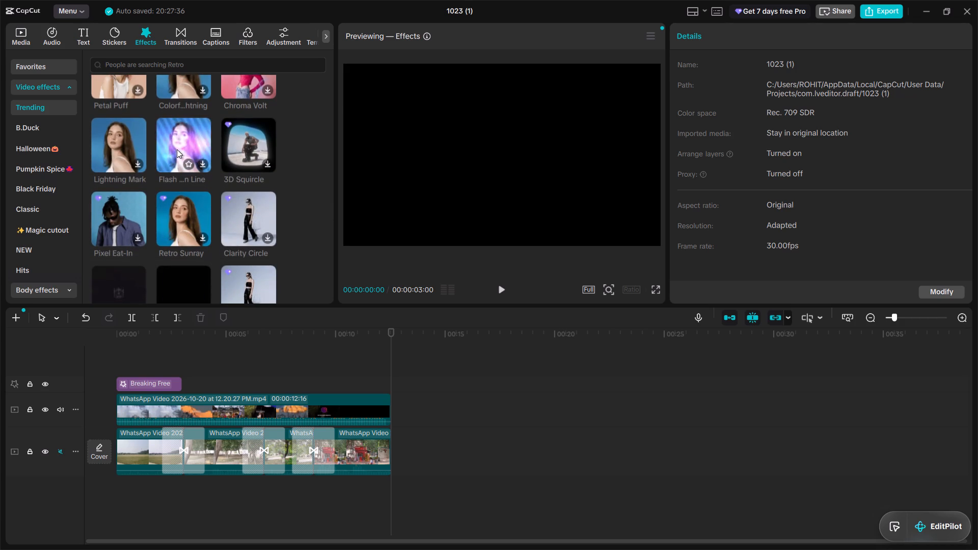
double_click(177, 149)
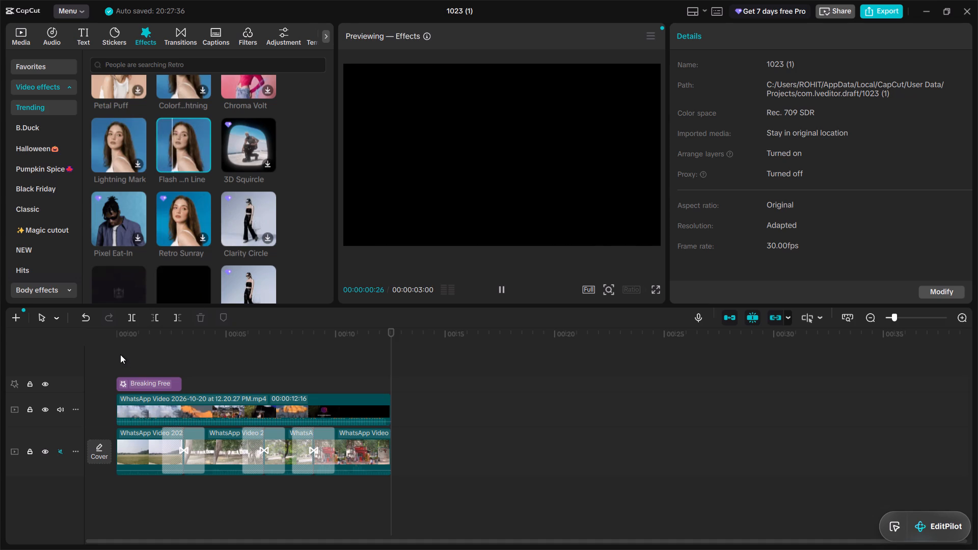
left_click(120, 354)
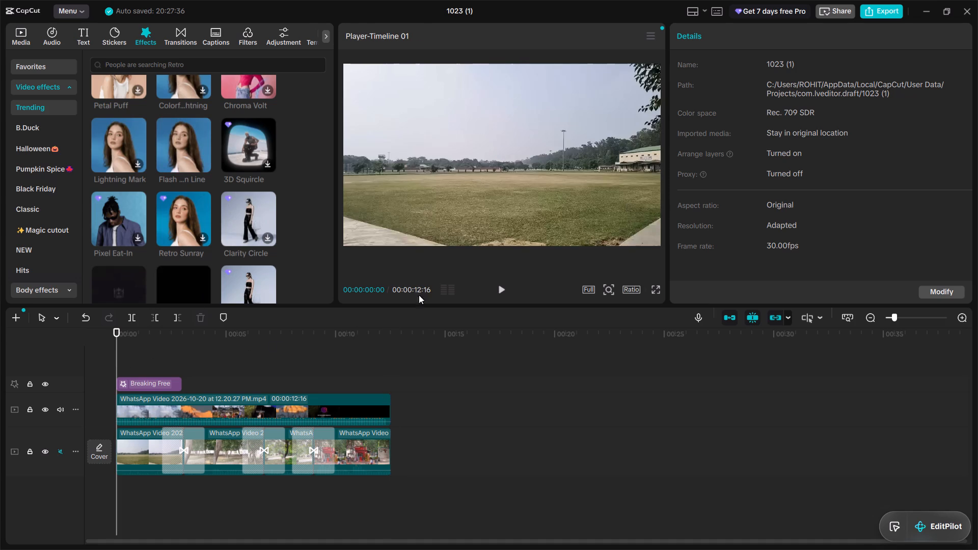
double_click(185, 148)
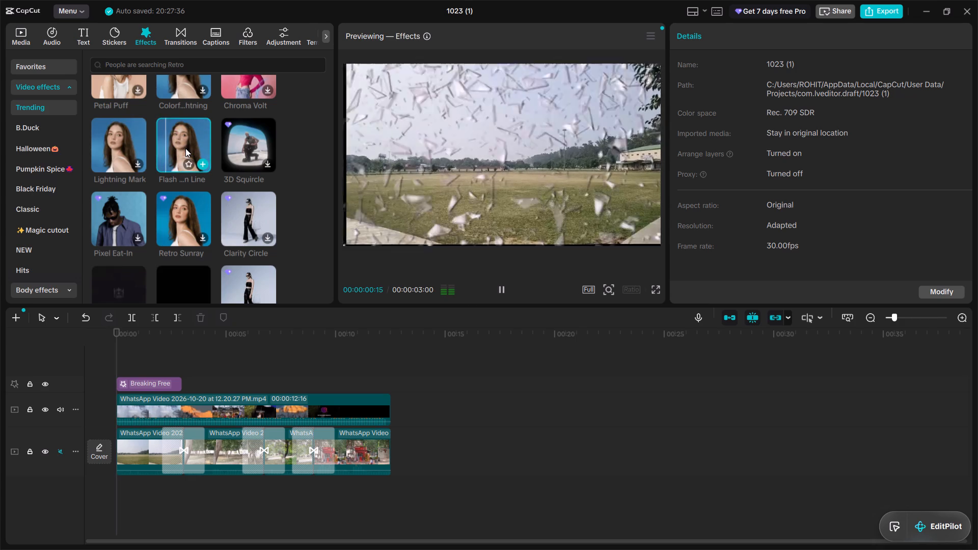
double_click(185, 148)
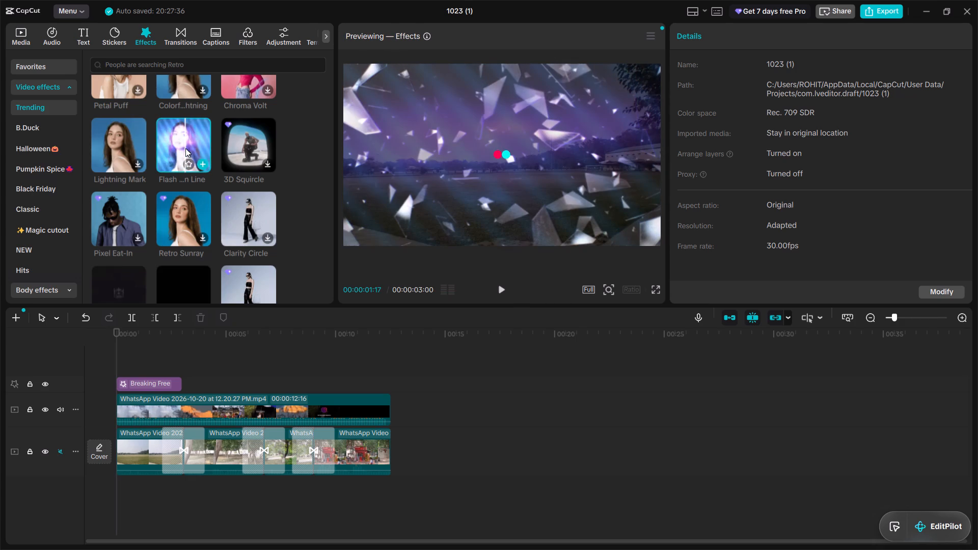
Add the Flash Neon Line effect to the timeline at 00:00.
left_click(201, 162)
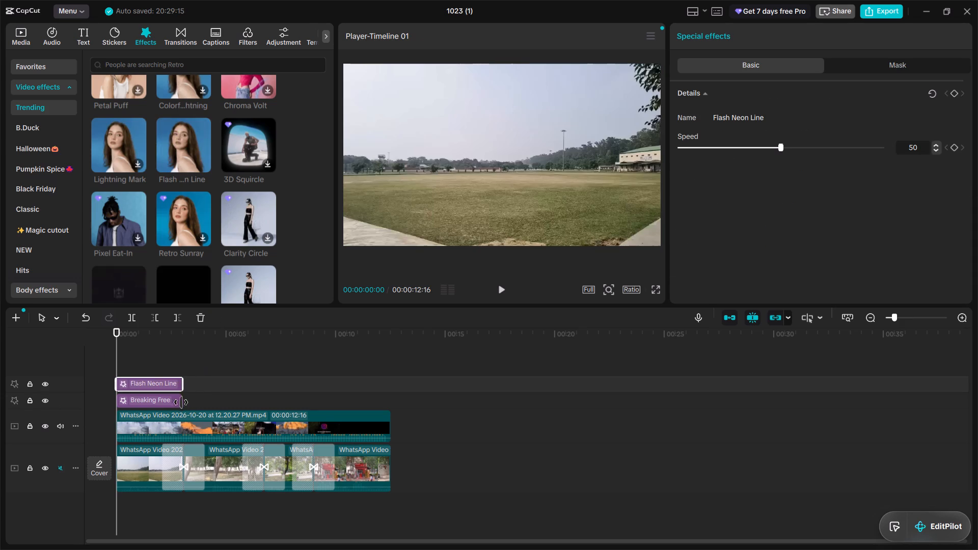
Delete the Breaking Free effect from the timeline.
left_click(168, 399)
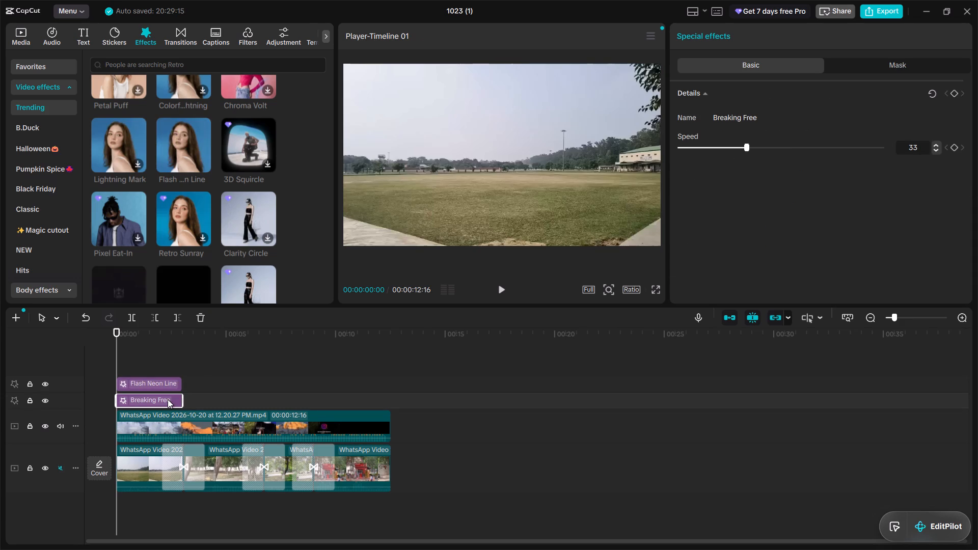
key("Delete")
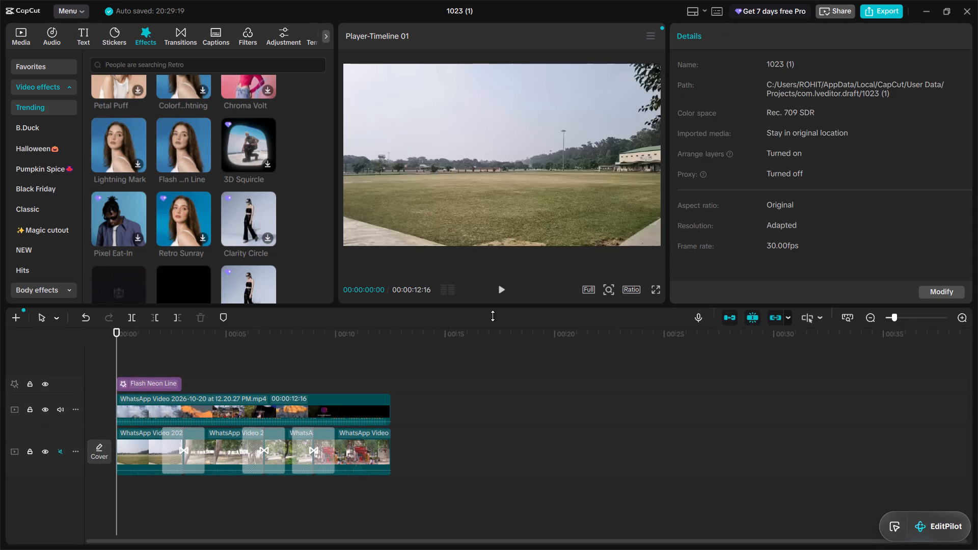
Play the timeline from 00:00 to check the effect on the video.
left_click(501, 292)
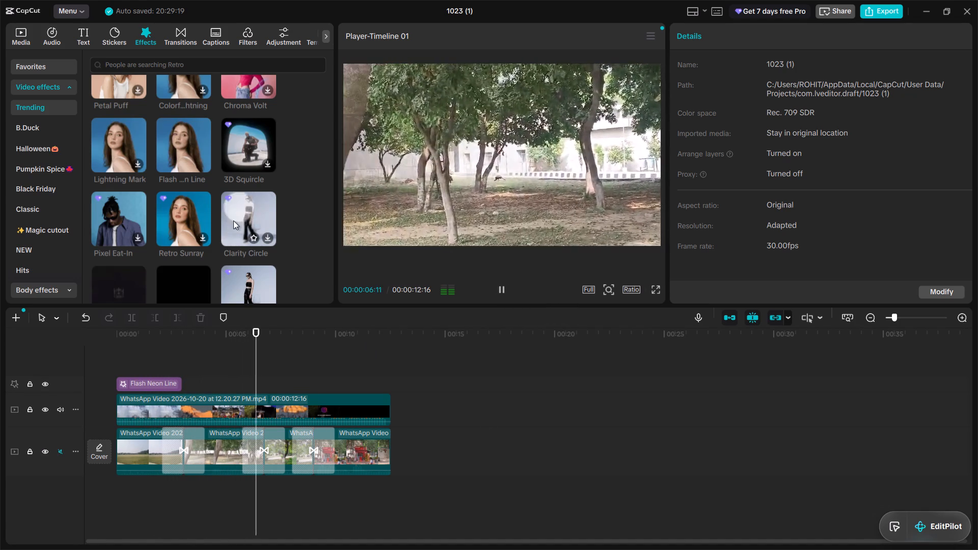
Download the Instax Shot effect from the Trending video effects.
scroll(197, 250, "down", 1)
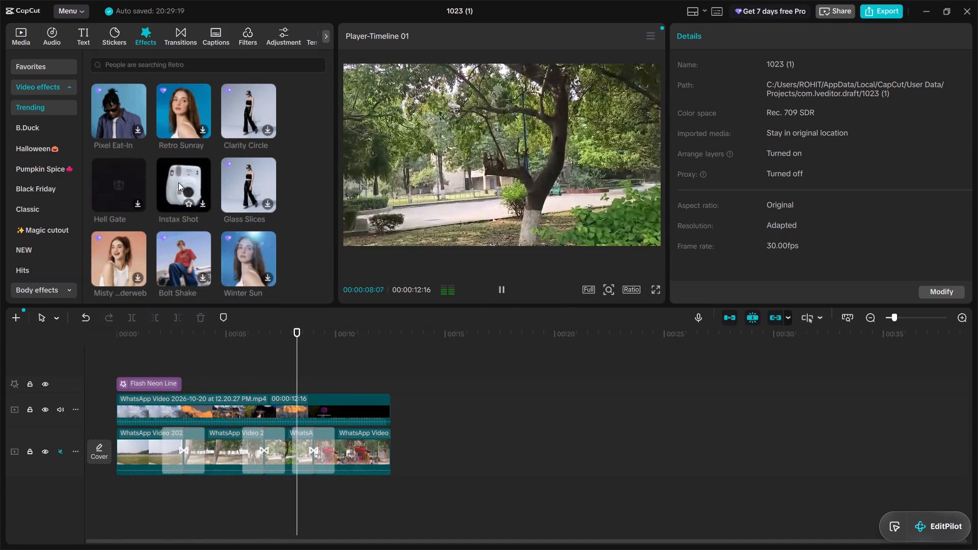
double_click(181, 181)
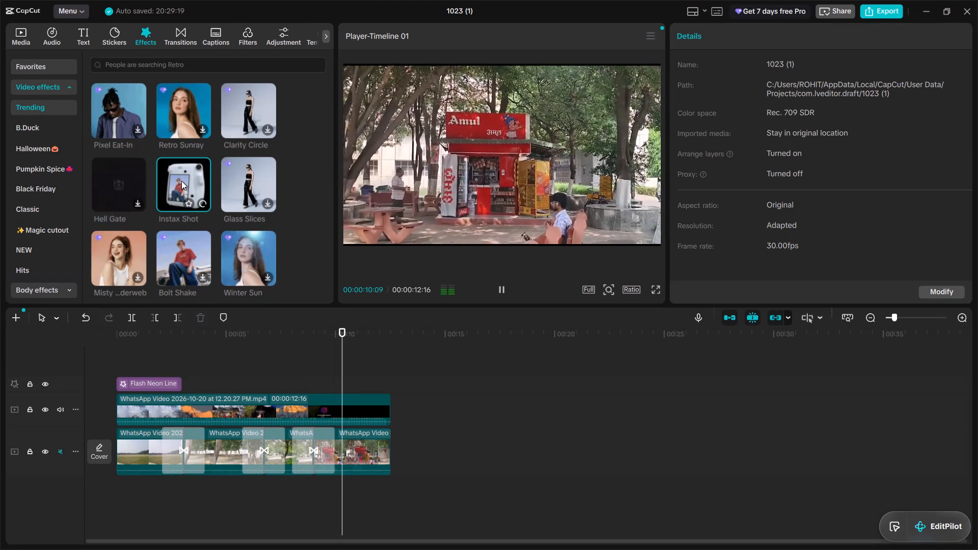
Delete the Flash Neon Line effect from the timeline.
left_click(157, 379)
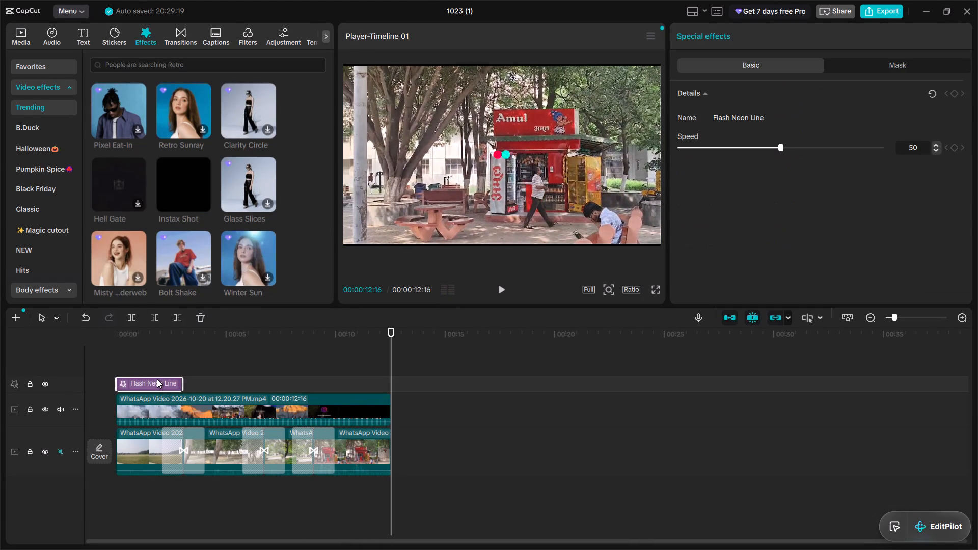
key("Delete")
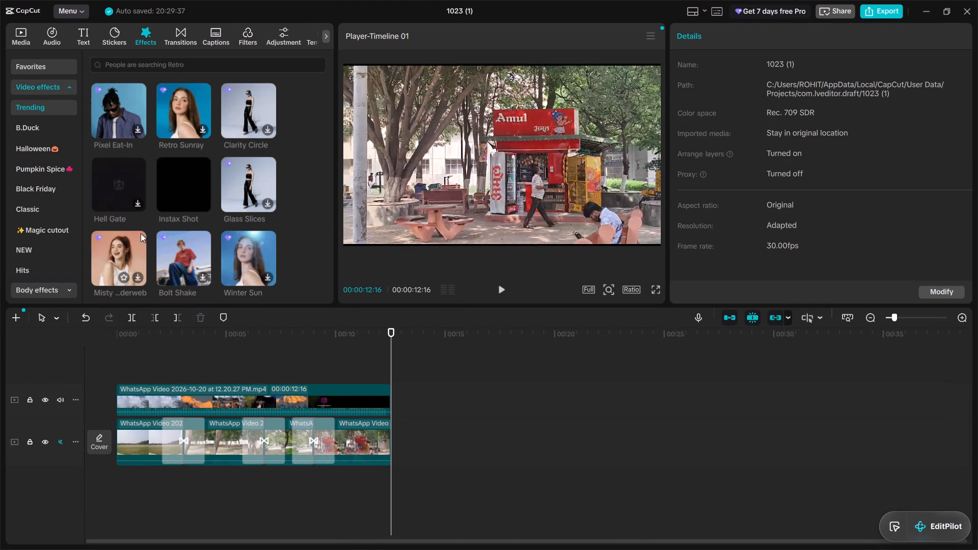
Add the Instax Shot effect to the timeline and move it to start at 00:00 above the clips.
left_click(200, 201)
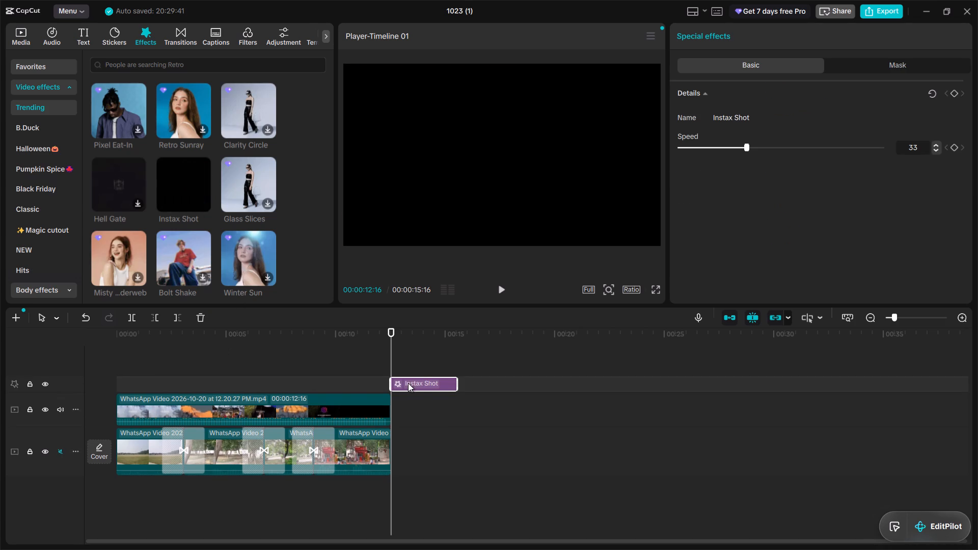
left_click_drag(421, 385, 144, 391)
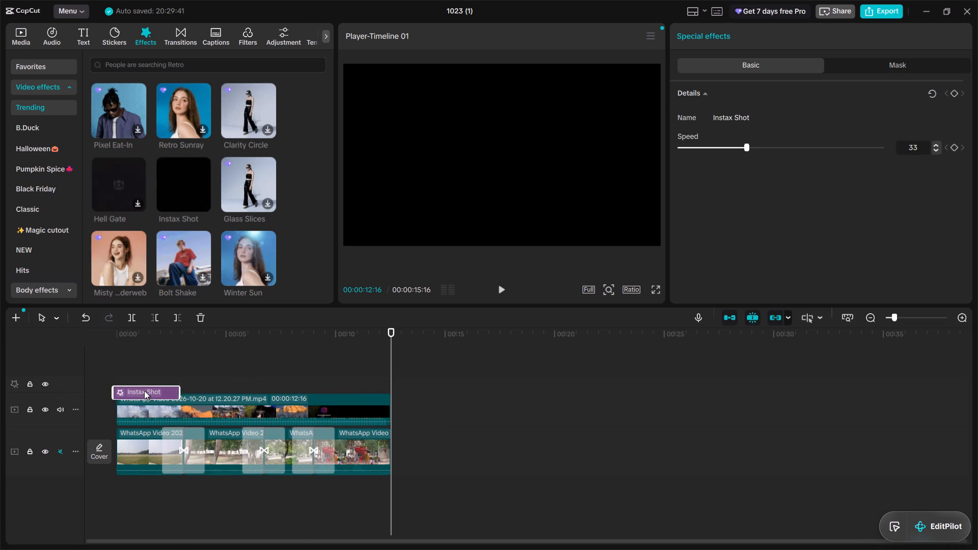
left_click_drag(144, 391, 152, 381)
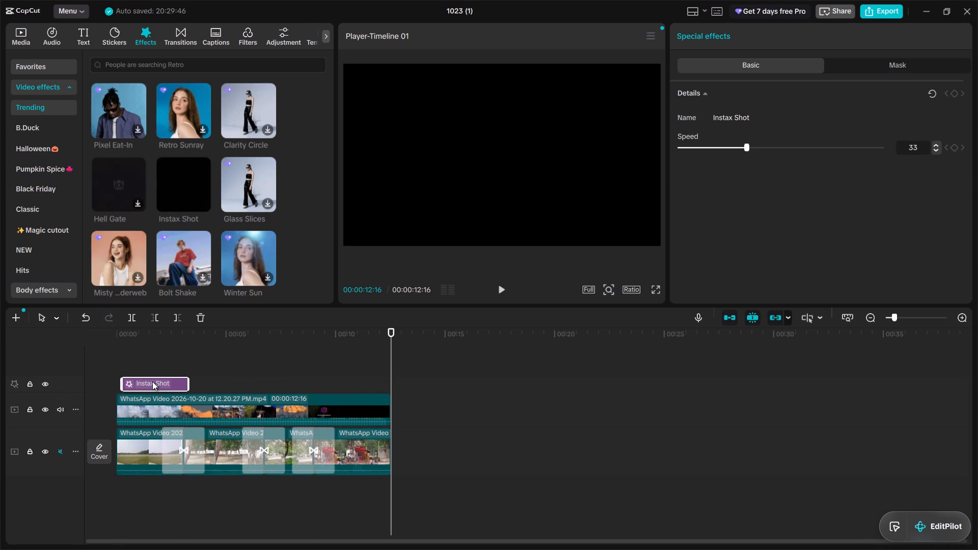
left_click(152, 381)
left_click_drag(152, 381, 147, 381)
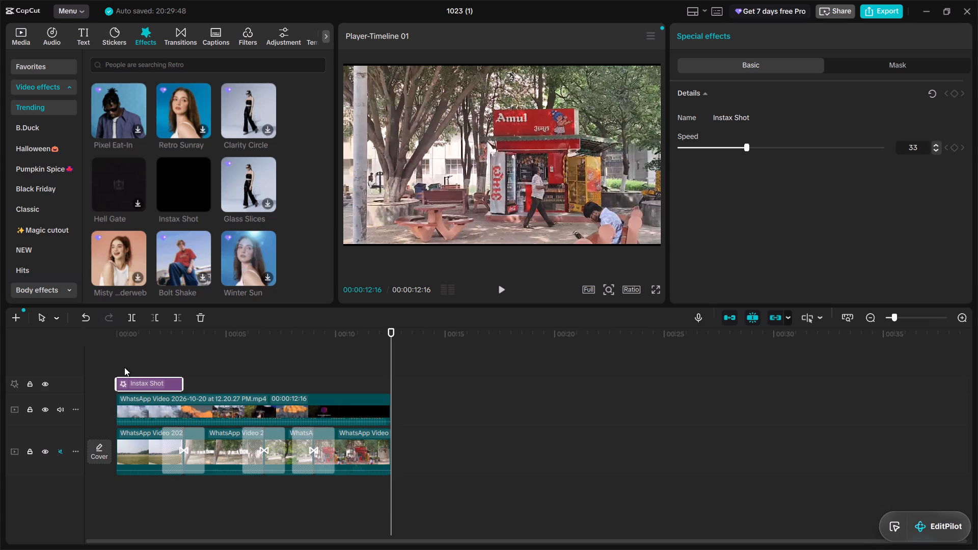
Return the playhead to 00:00 and play the video through to review the Instax Shot effect.
left_click(114, 361)
double_click(114, 361)
double_click(114, 361)
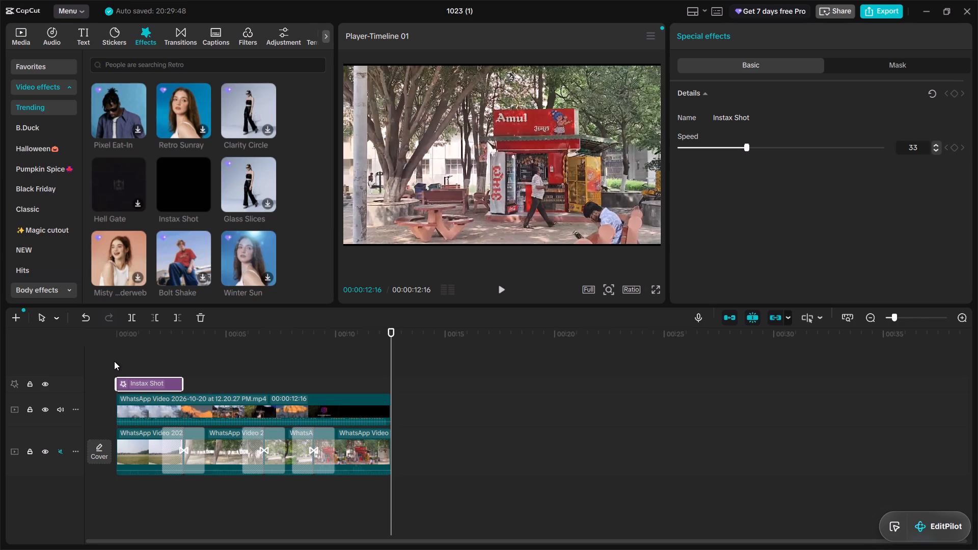
double_click(117, 361)
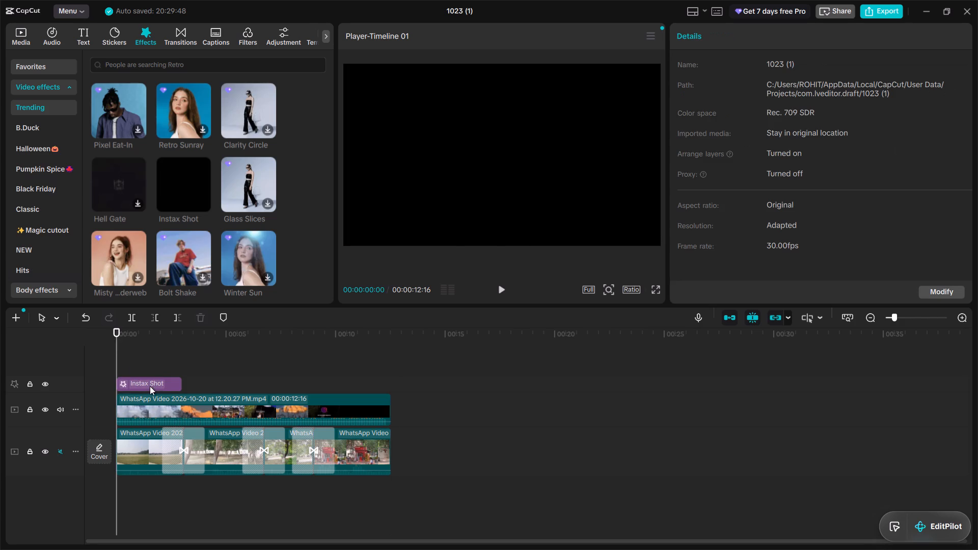
left_click(504, 283)
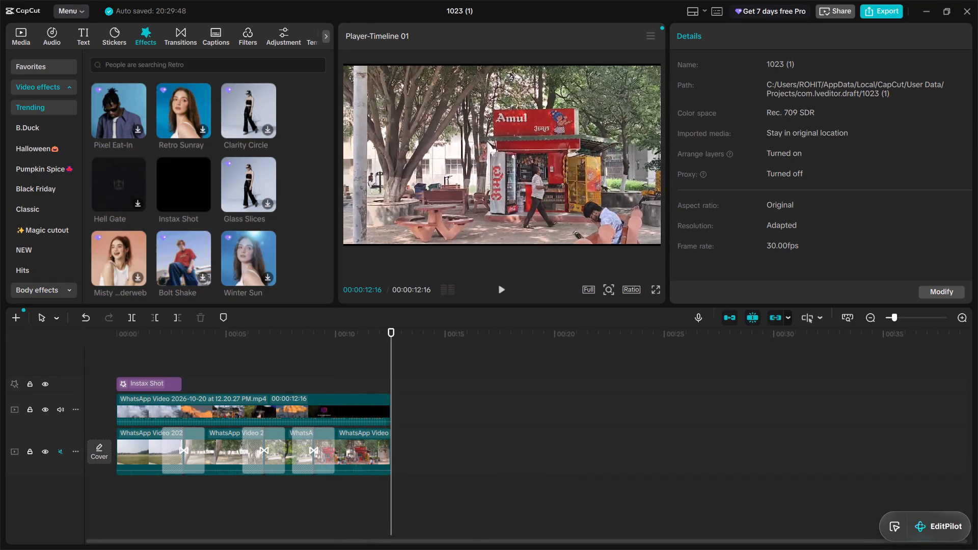
Download and preview the Trending transition Pull Out, and apply it with the playhead at 00:00.
left_click(179, 28)
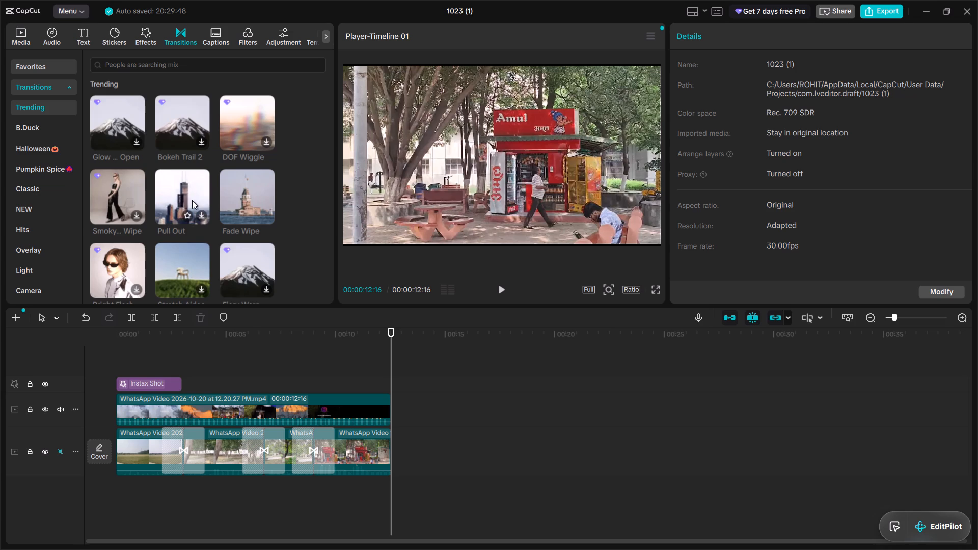
left_click(121, 360)
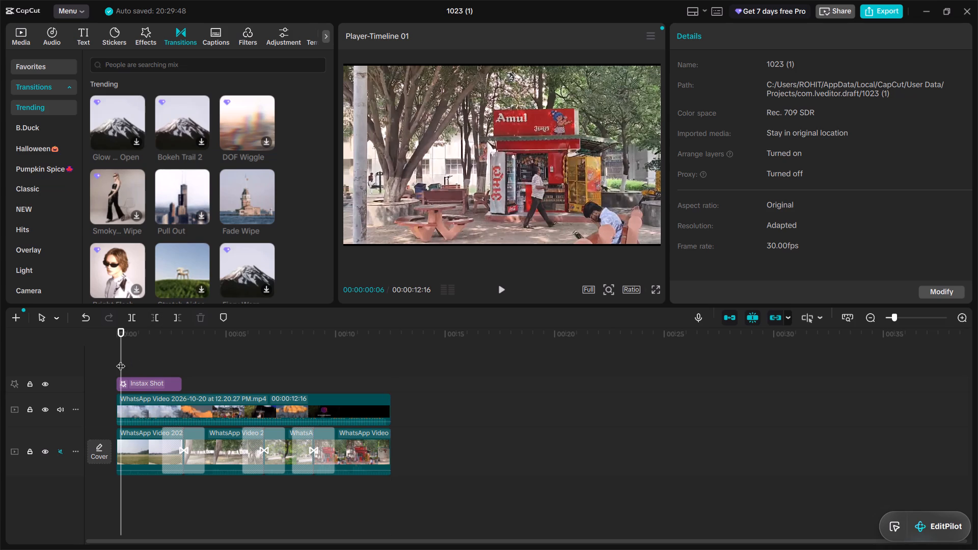
left_click(117, 356)
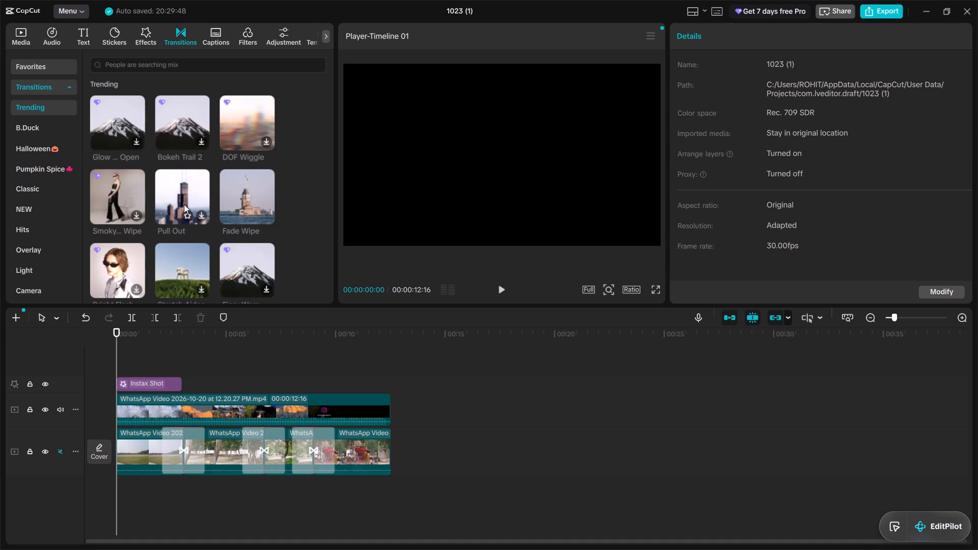
double_click(201, 215)
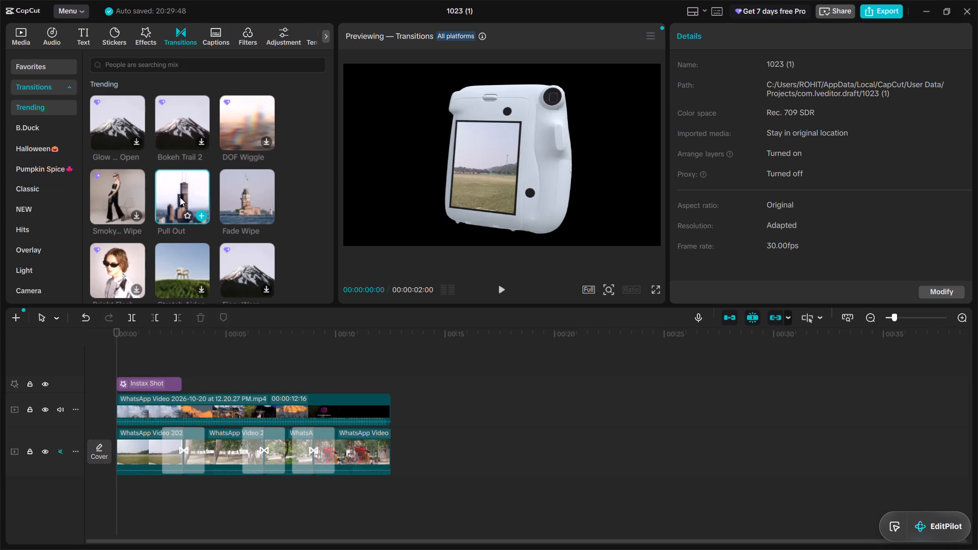
left_click(201, 214)
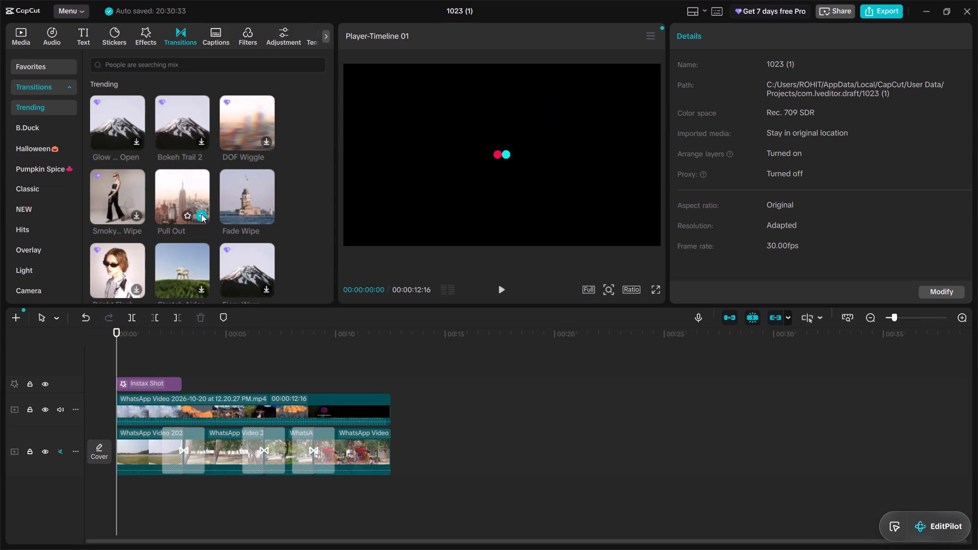
left_click(201, 214)
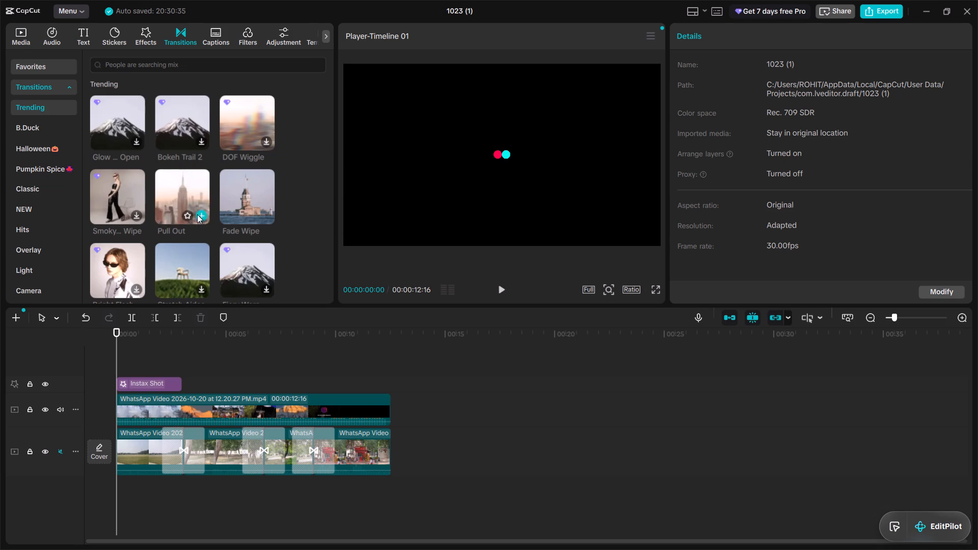
left_click(198, 216)
left_click(198, 216)
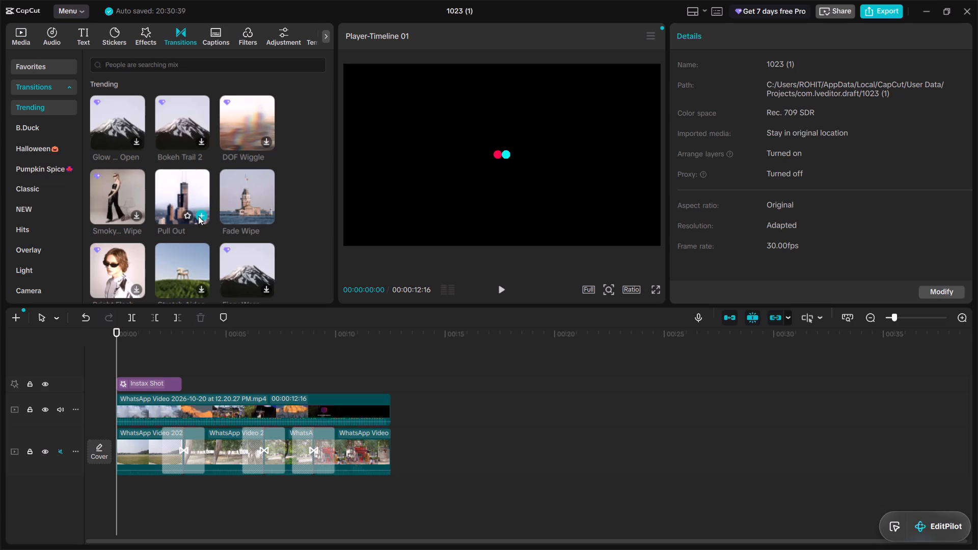
Play the timeline from 00:00 to check the transitions between the clips.
left_click(500, 283)
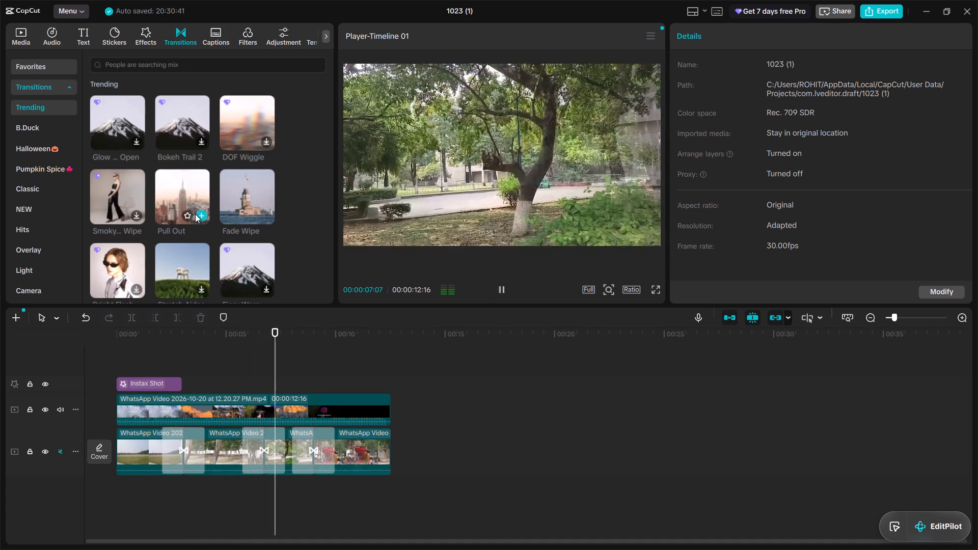
Apply the Pull Out transition with the playhead around 00:08, near the cut before the last clip.
left_click(197, 214)
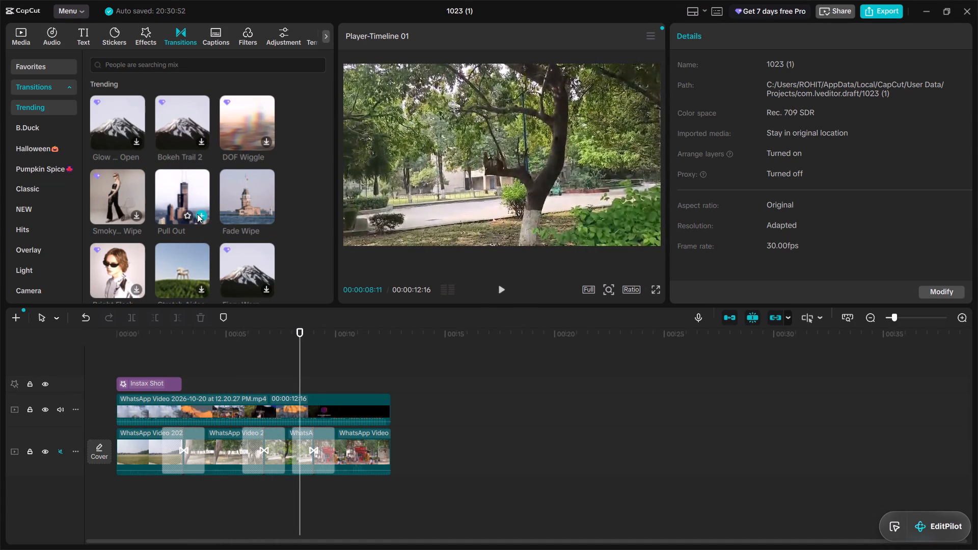
left_click(201, 215)
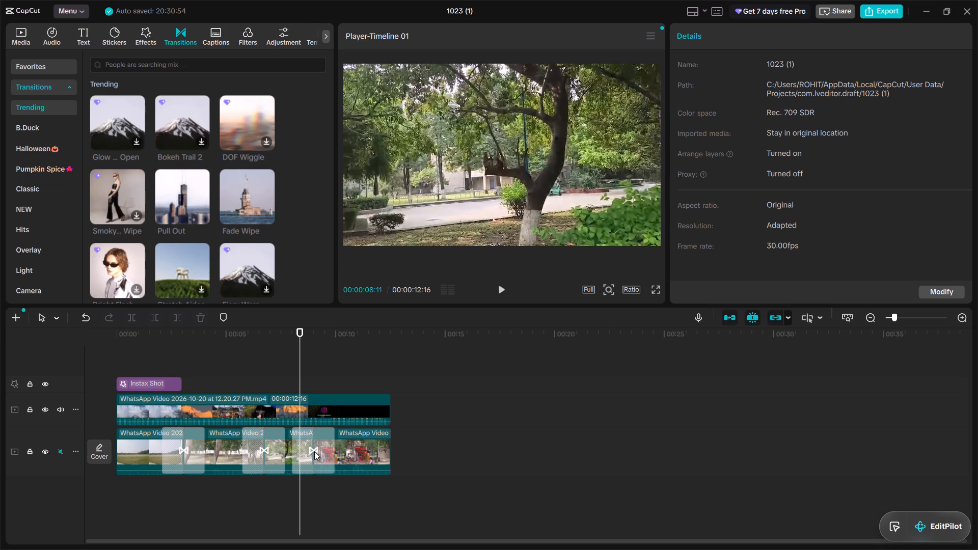
Examine the auto captions settings and the option for importing a caption file.
left_click(211, 29)
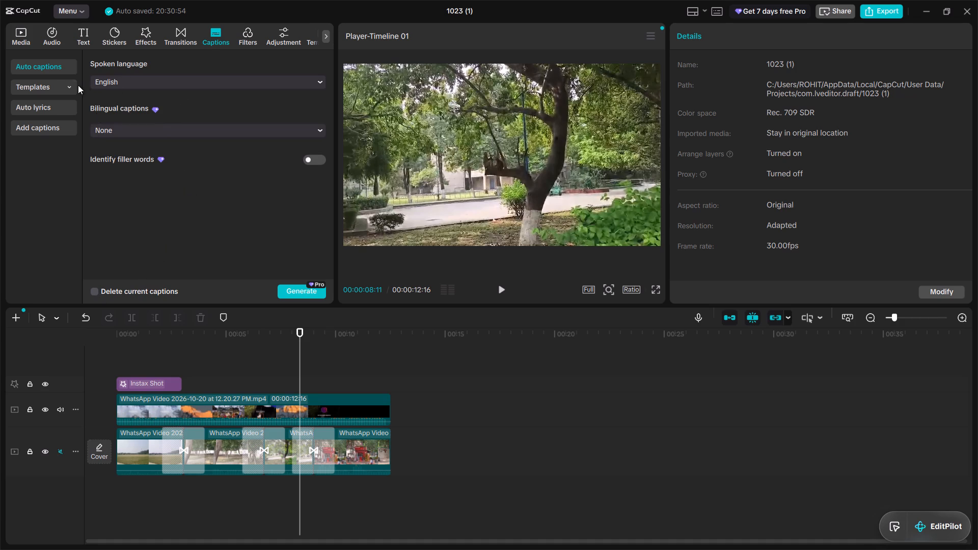
left_click(36, 129)
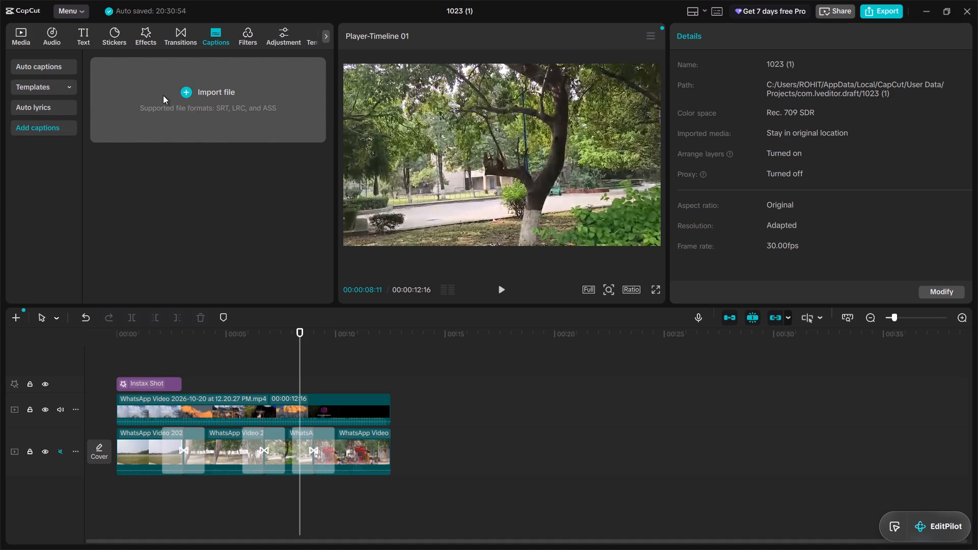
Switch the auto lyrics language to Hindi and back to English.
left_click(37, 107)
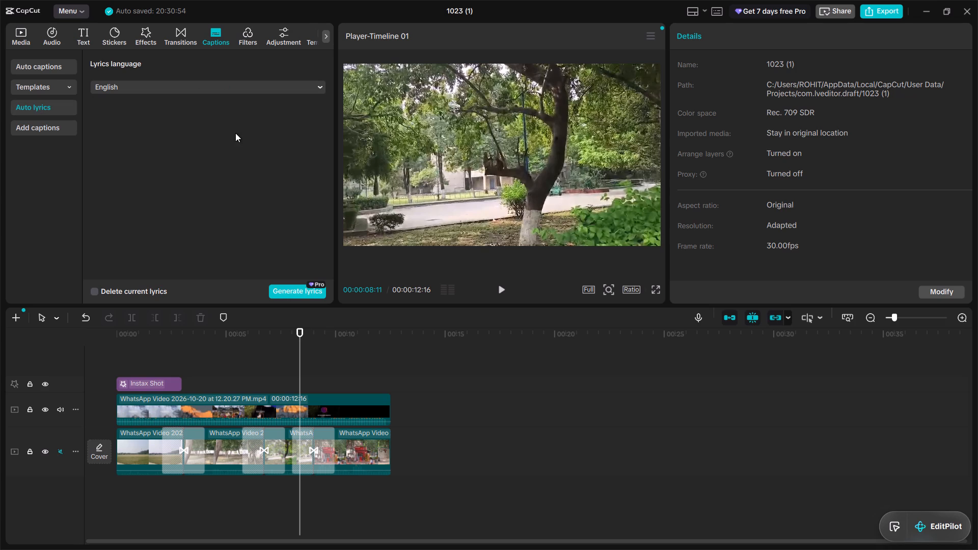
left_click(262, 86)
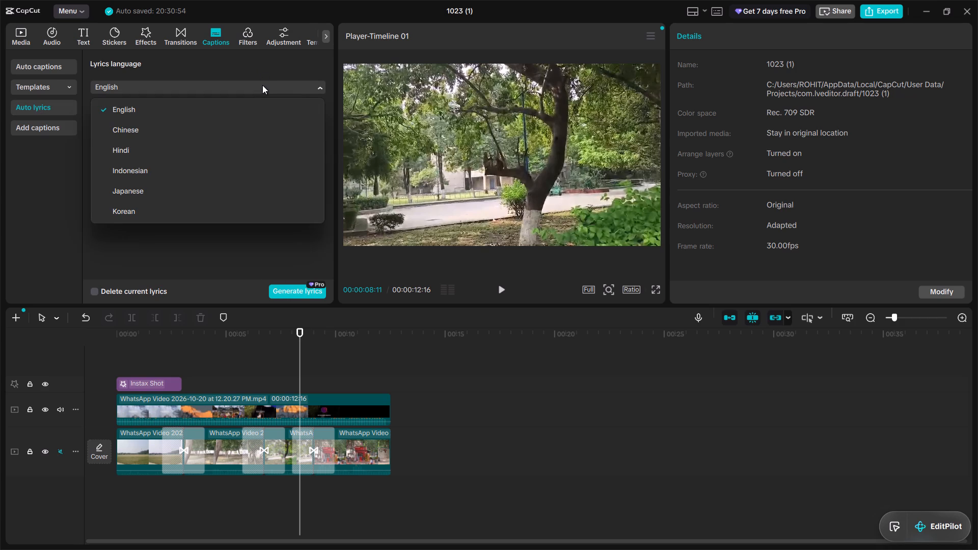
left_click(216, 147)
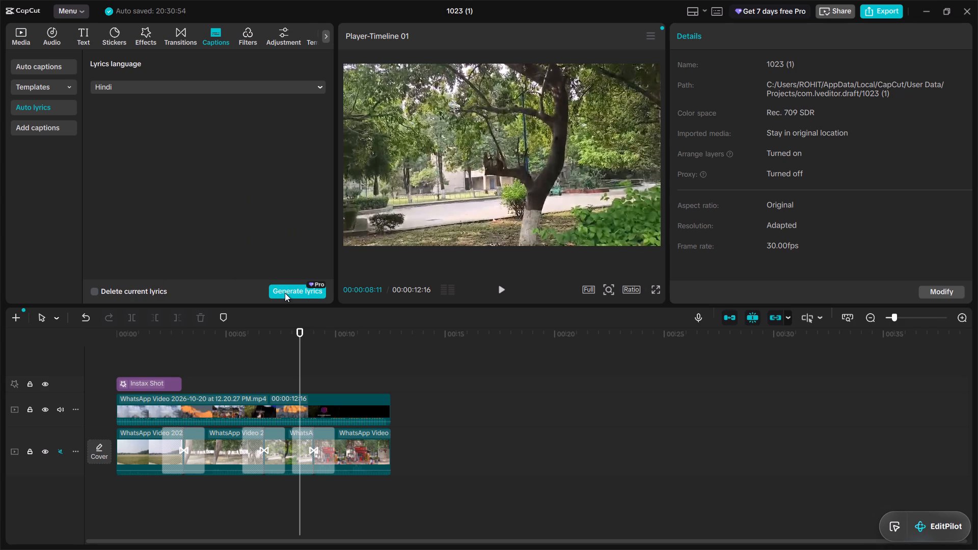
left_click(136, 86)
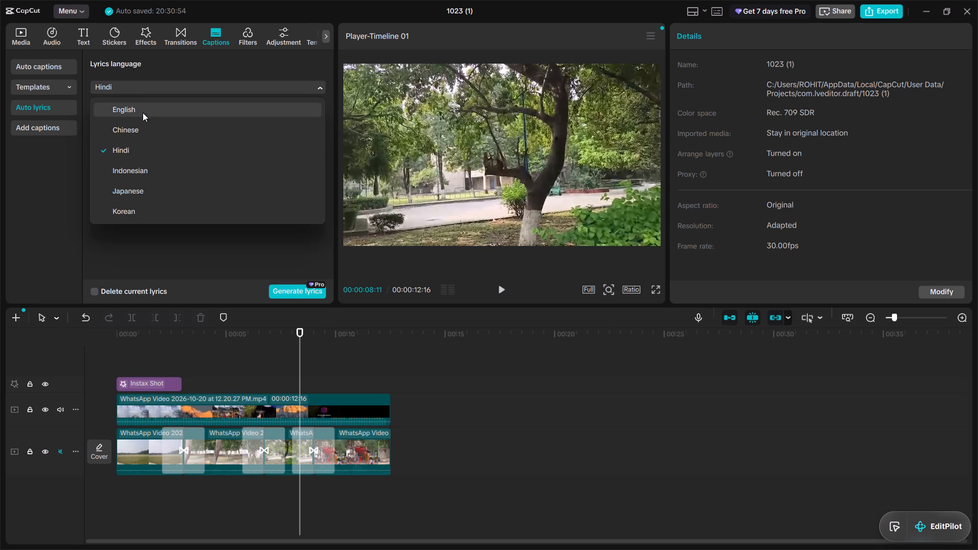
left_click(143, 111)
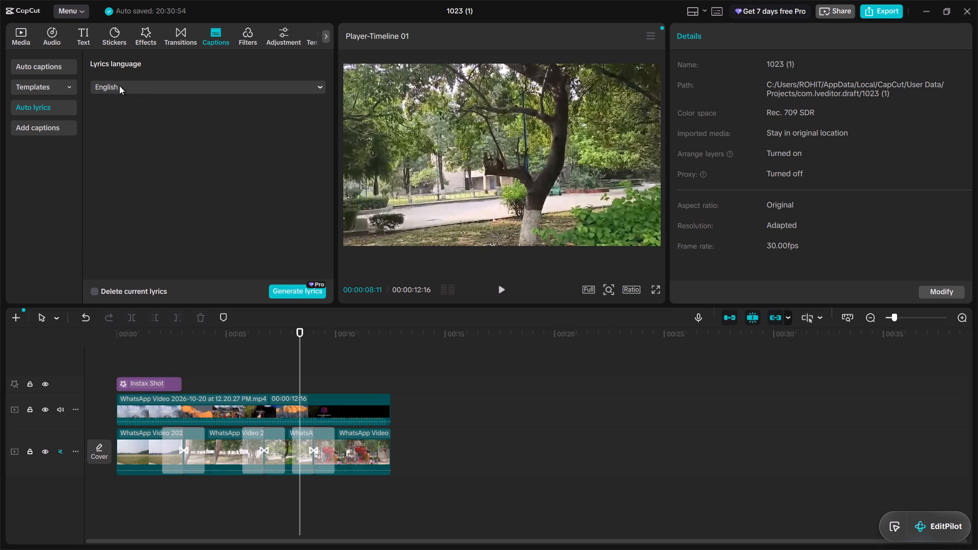
Browse the Trending caption templates for a caption style.
left_click(58, 84)
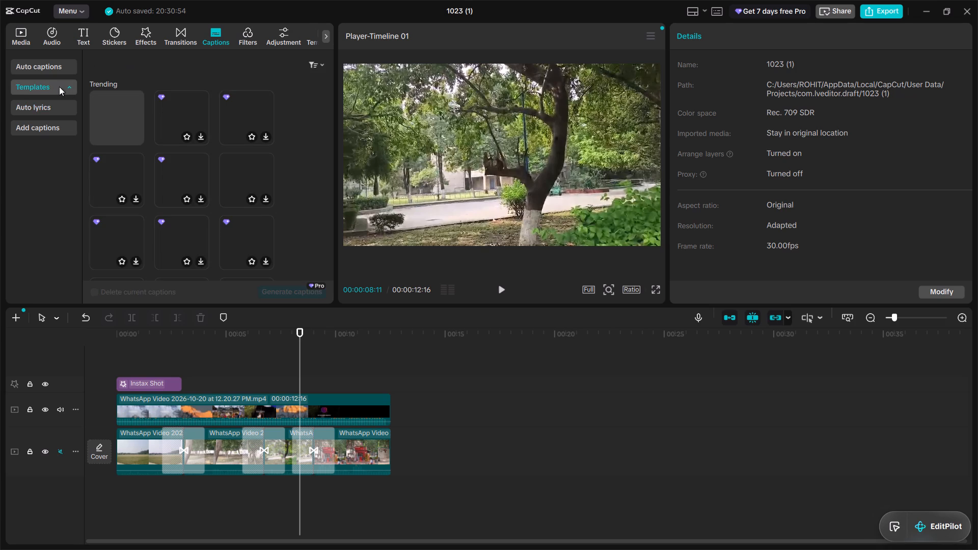
scroll(182, 197, "down", 1)
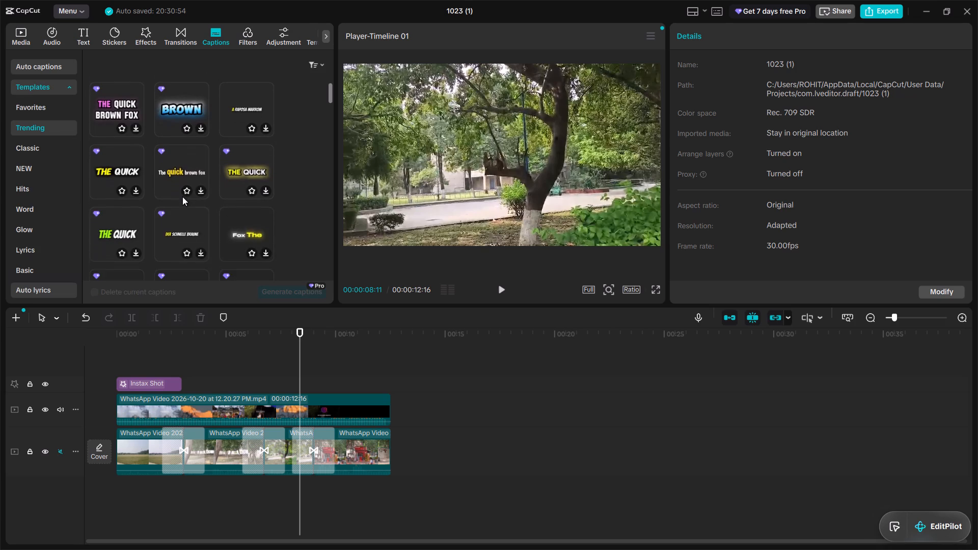
scroll(182, 197, "down", 1)
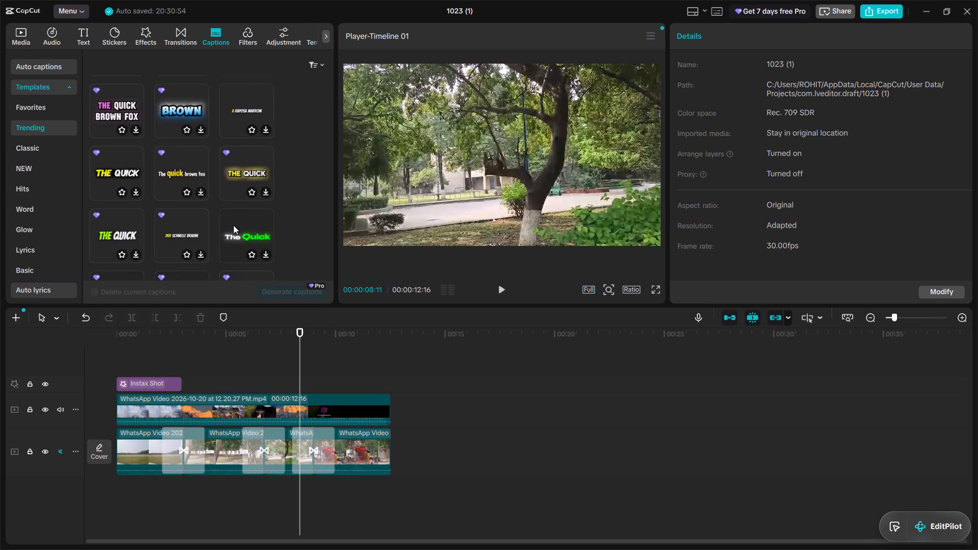